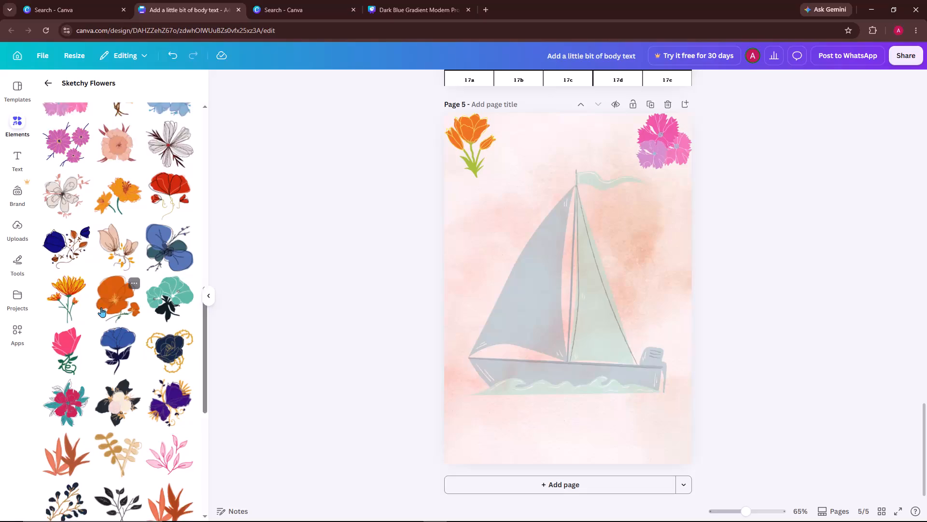
Look through the Sketchy Flowers collection for more flower graphics to decorate page 5.
scroll(101, 307, "down", 5)
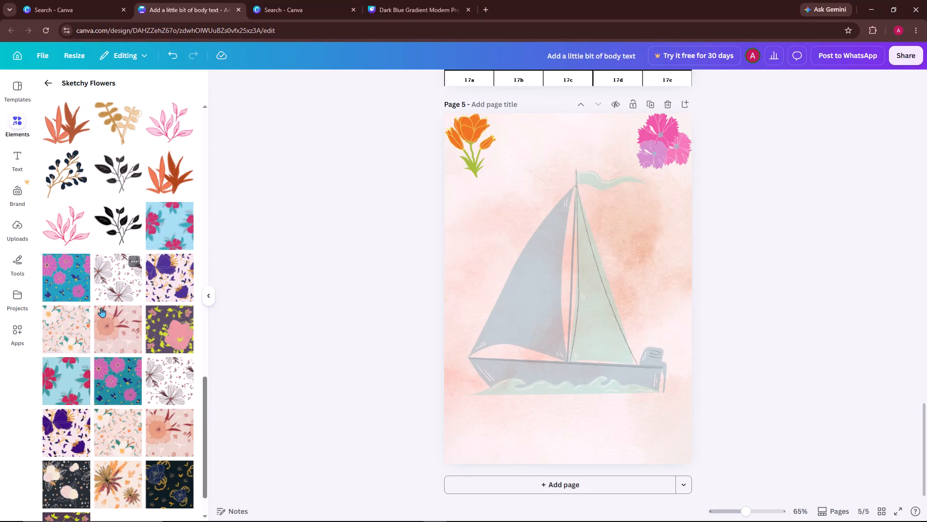
scroll(101, 307, "down", 8)
scroll(101, 307, "up", 5)
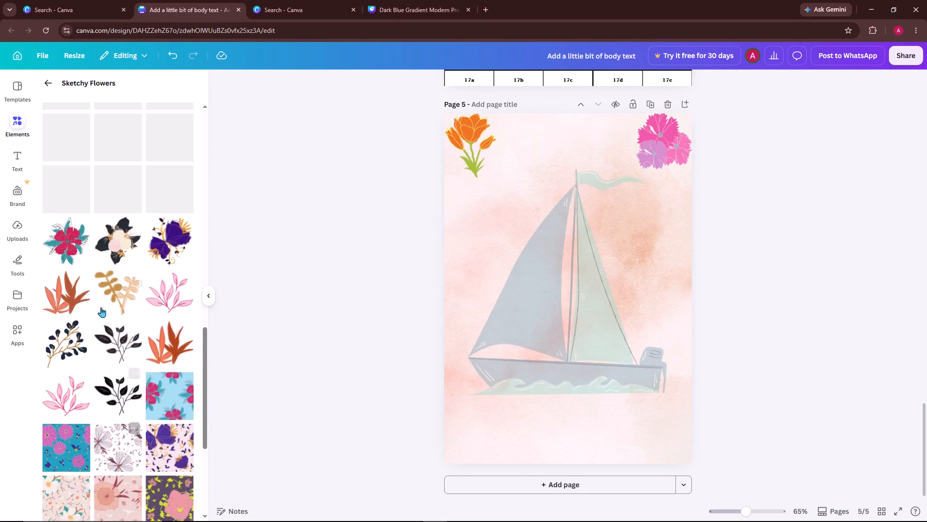
scroll(101, 307, "up", 7)
scroll(201, 244, "up", 3)
scroll(149, 270, "up", 2)
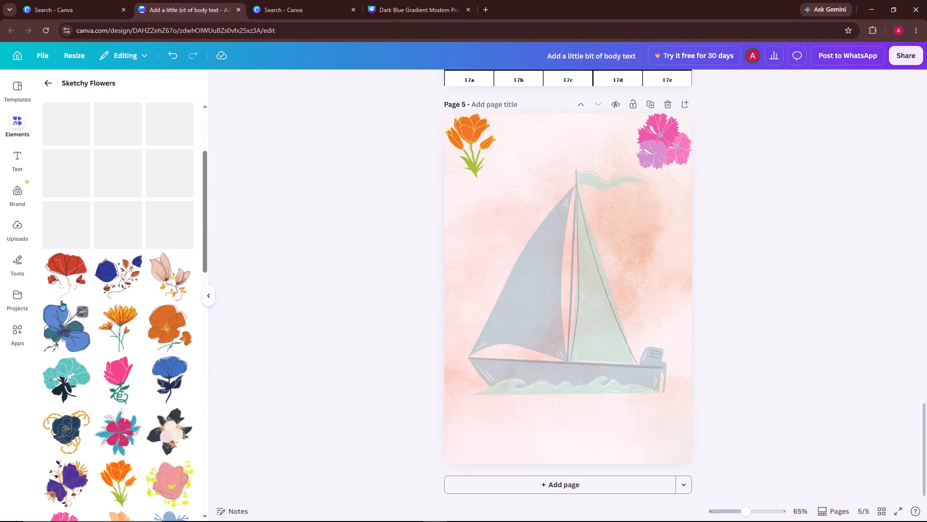
scroll(39, 313, "up", 2)
scroll(81, 348, "up", 2)
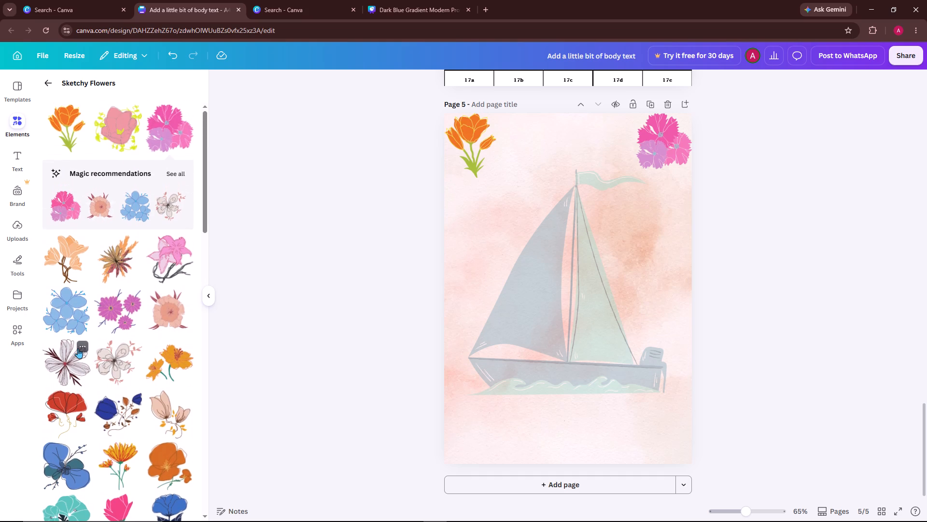
scroll(78, 348, "up", 1)
scroll(78, 348, "down", 1)
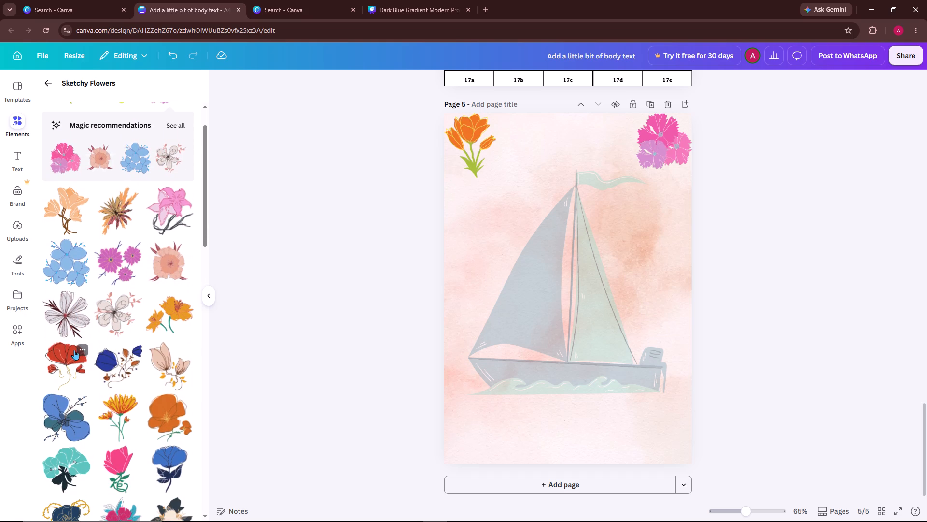
scroll(75, 354, "up", 5)
scroll(75, 354, "down", 1)
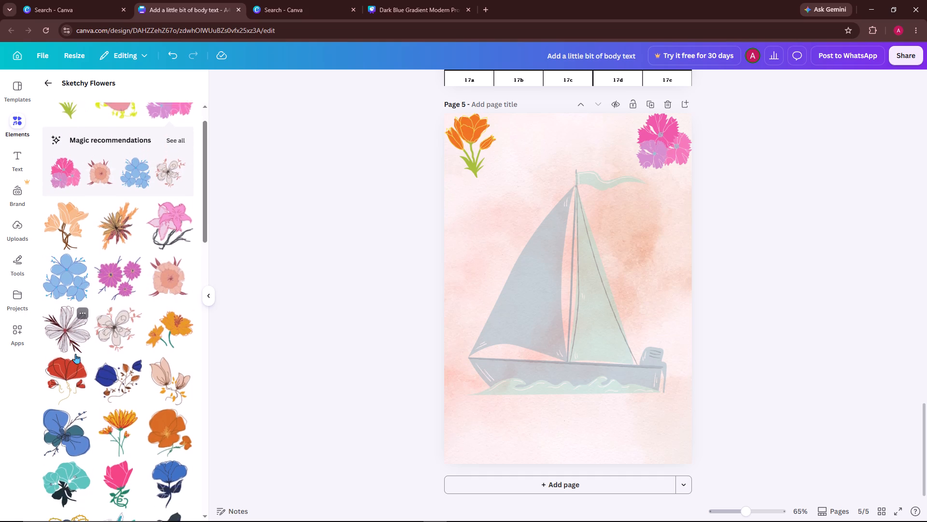
scroll(75, 354, "down", 4)
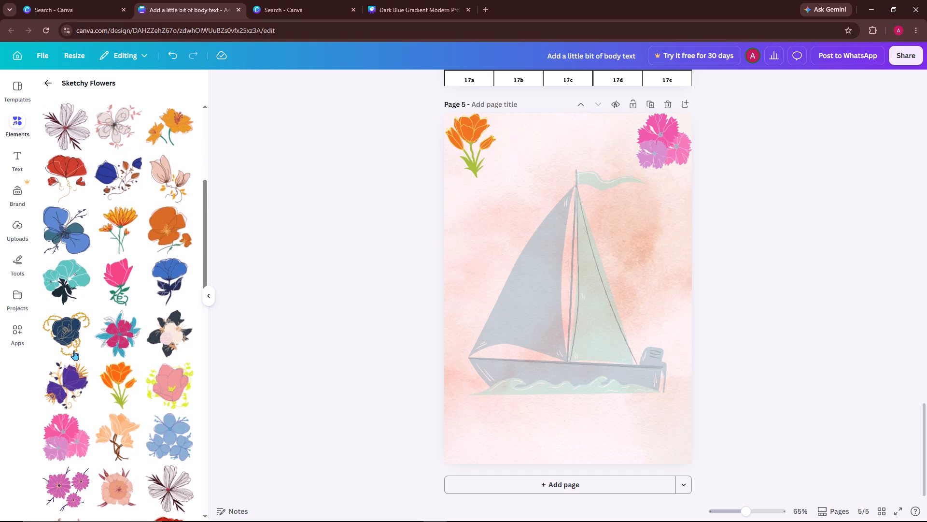
Add the navy rose with gold thorny stems to page 5, slightly reduced, in the page's bottom-left corner.
left_click(74, 330)
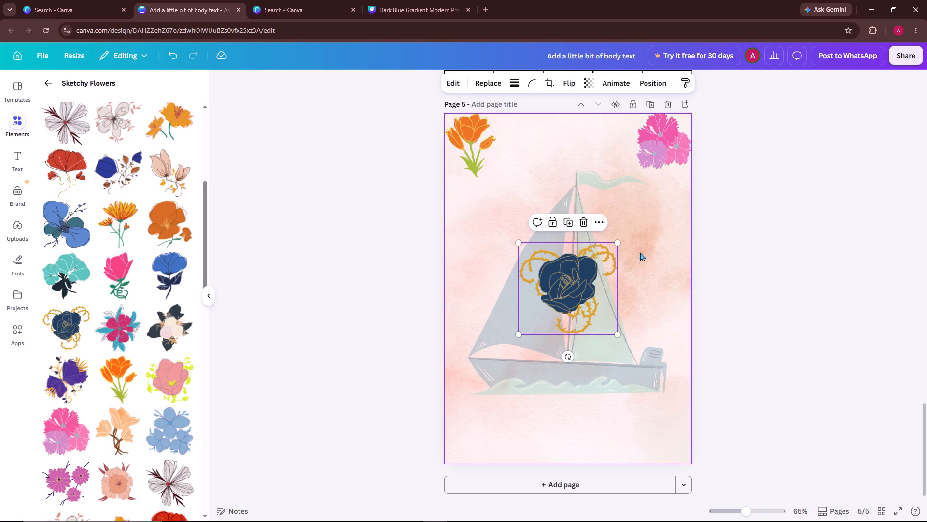
left_click_drag(566, 284, 489, 420)
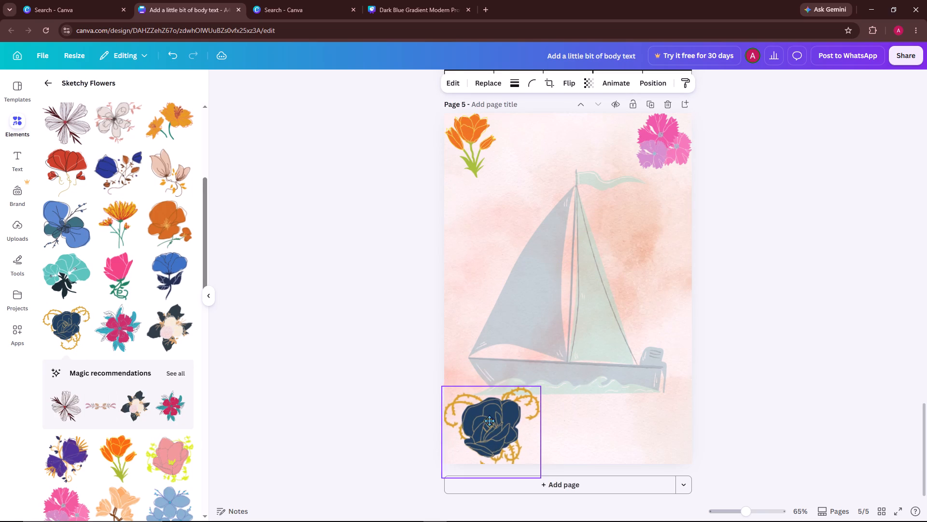
left_click_drag(489, 420, 490, 400)
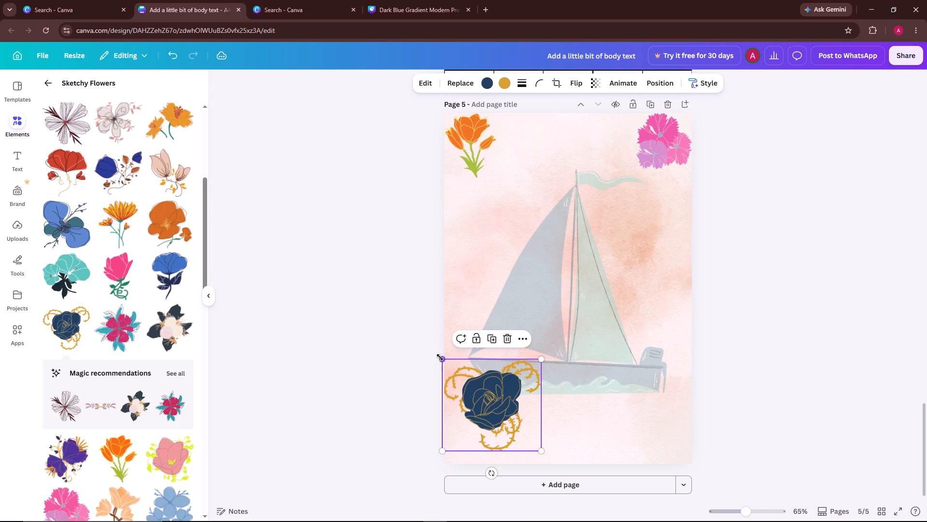
left_click_drag(440, 357, 454, 375)
left_click_drag(499, 405, 483, 410)
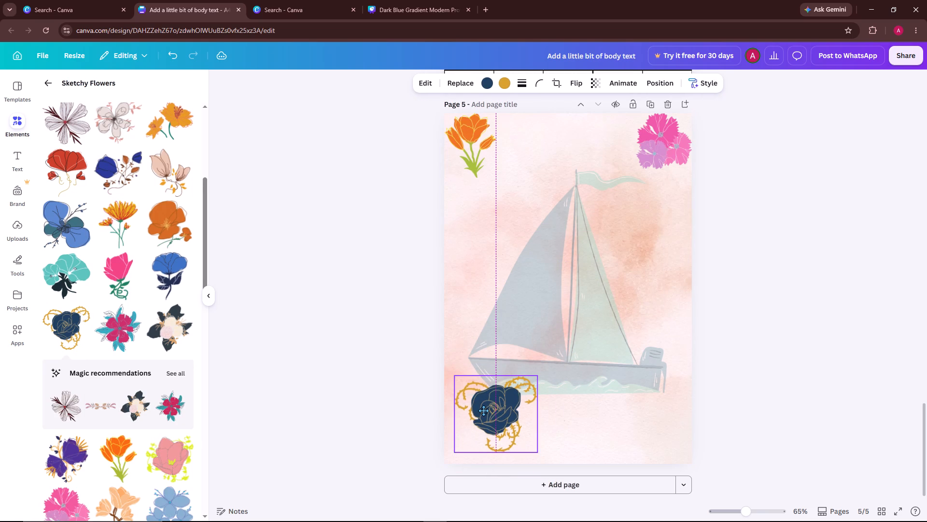
left_click_drag(483, 410, 483, 417)
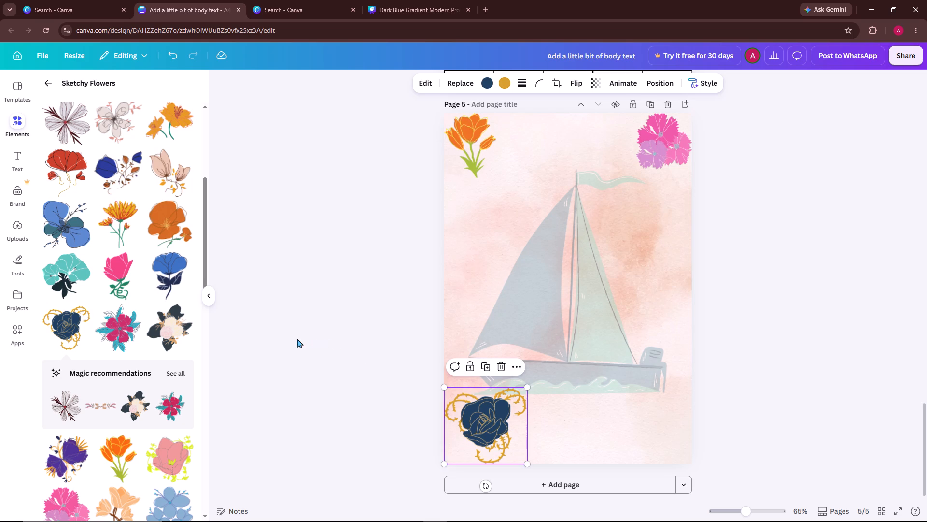
Add the orange flower with a small side bloom to page 5, shrunk, in the page's bottom-right corner.
left_click(174, 217)
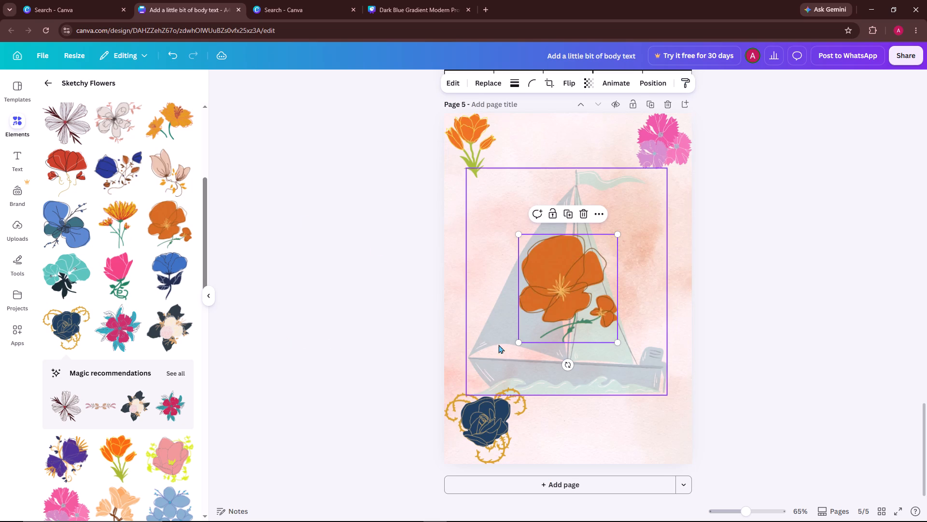
left_click_drag(517, 343, 569, 304)
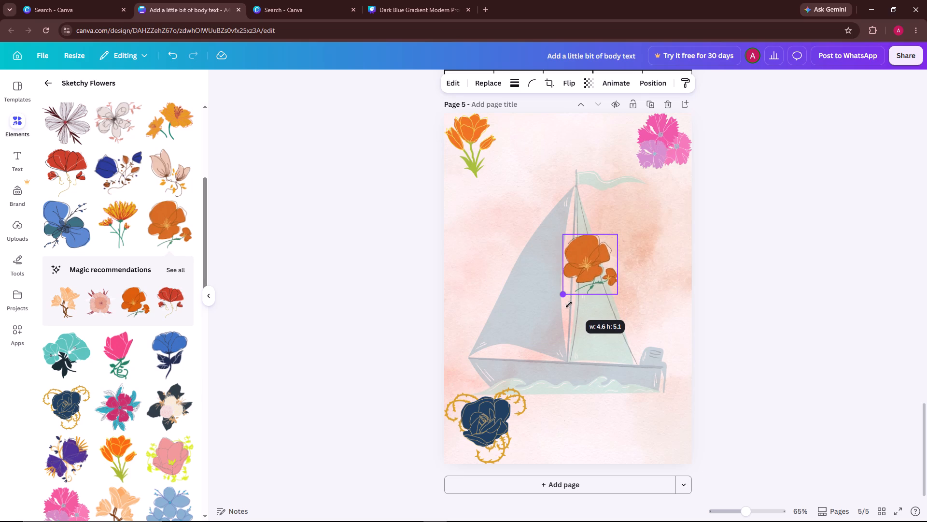
left_click_drag(569, 304, 562, 316)
left_click_drag(579, 272, 624, 401)
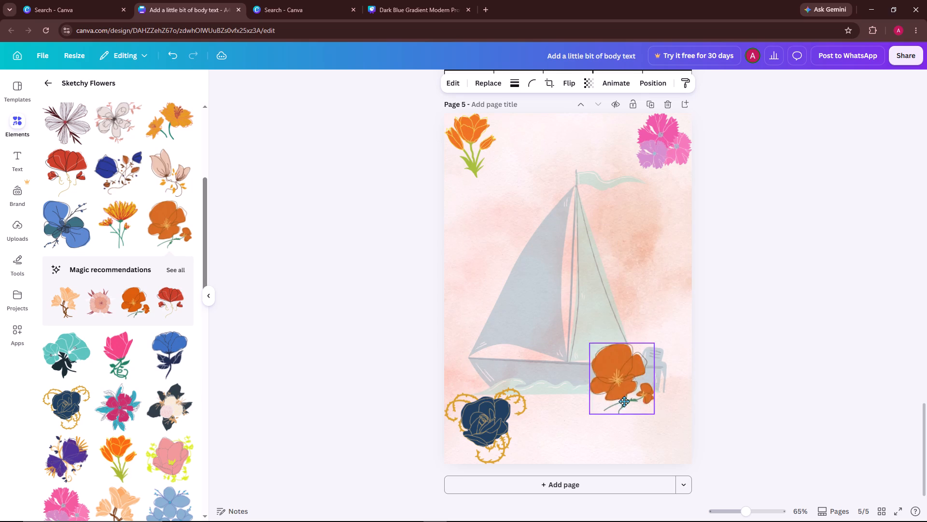
left_click_drag(624, 401, 651, 409)
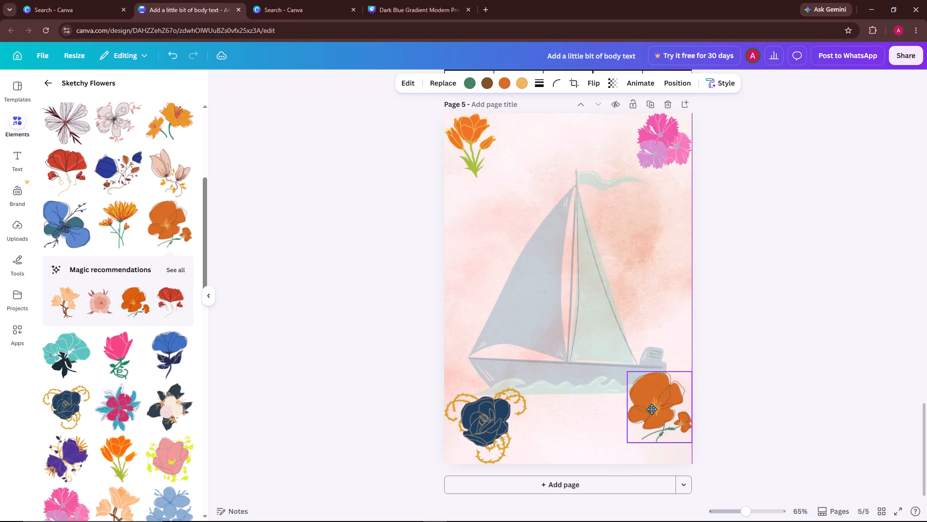
left_click_drag(651, 409, 654, 430)
left_click(737, 334)
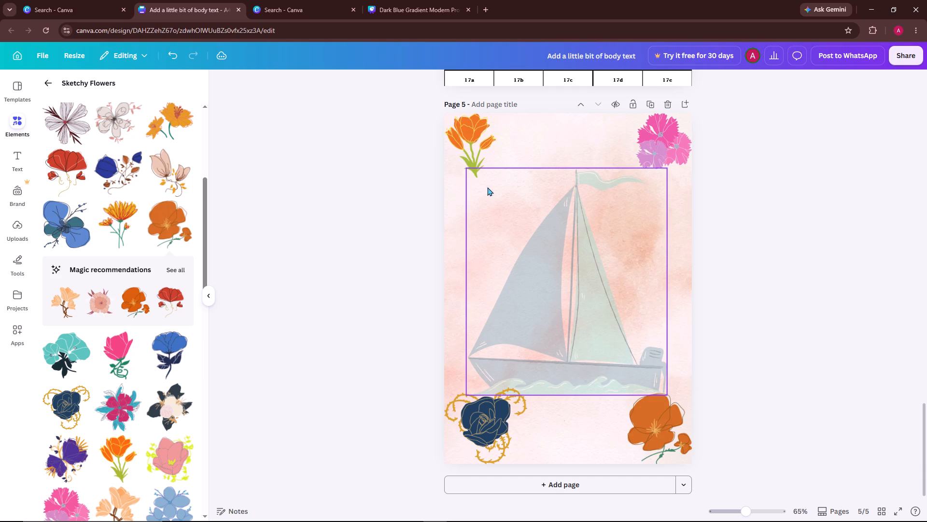
Close the browser tab holding the Dark Blue Gradient Modern Professional Presentation design.
scroll(265, 282, "up", 5)
scroll(258, 197, "up", 16)
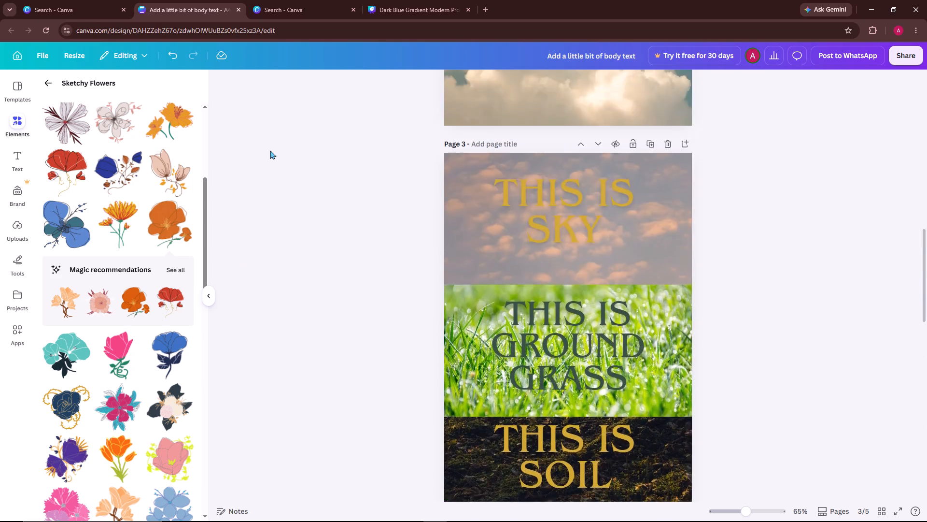
left_click(433, 0)
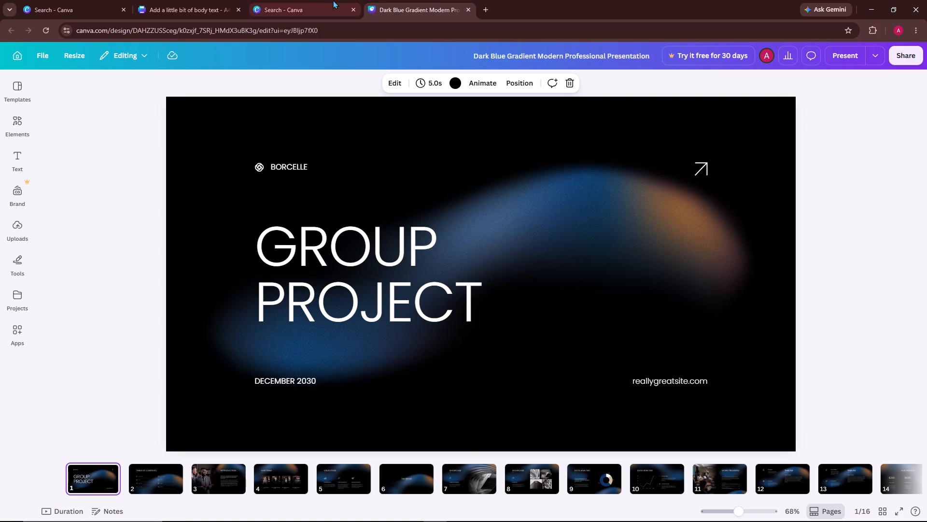
left_click(323, 0)
left_click(469, 13)
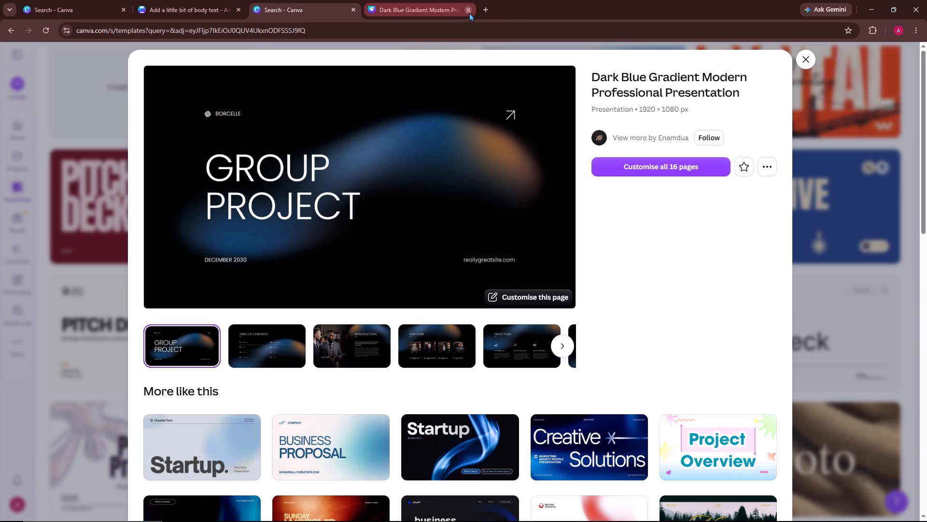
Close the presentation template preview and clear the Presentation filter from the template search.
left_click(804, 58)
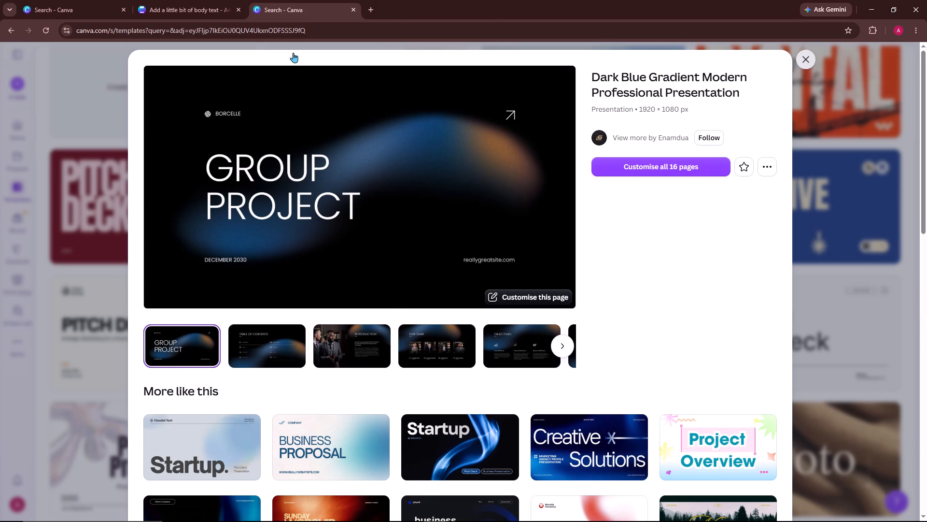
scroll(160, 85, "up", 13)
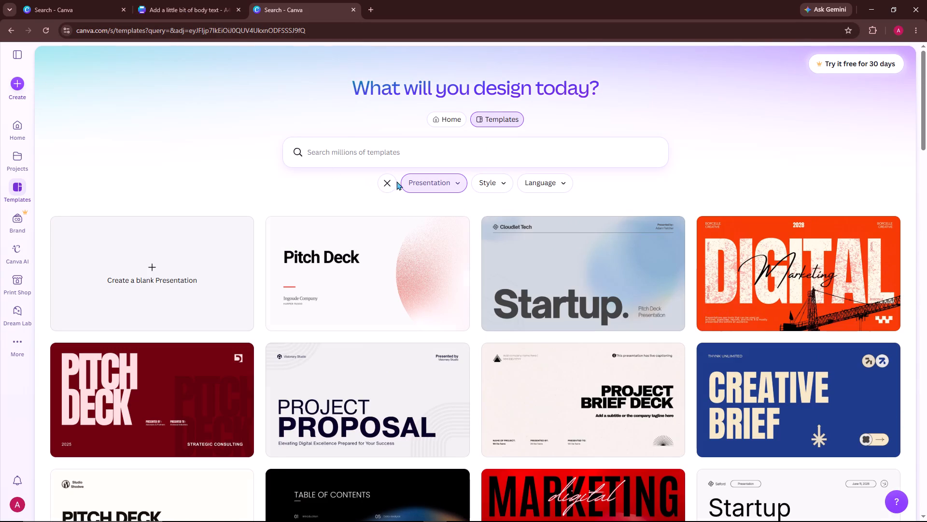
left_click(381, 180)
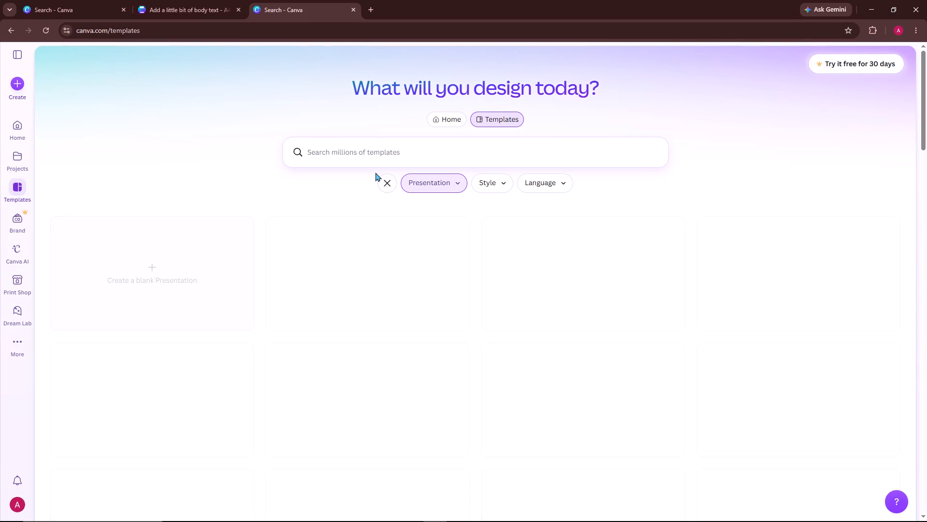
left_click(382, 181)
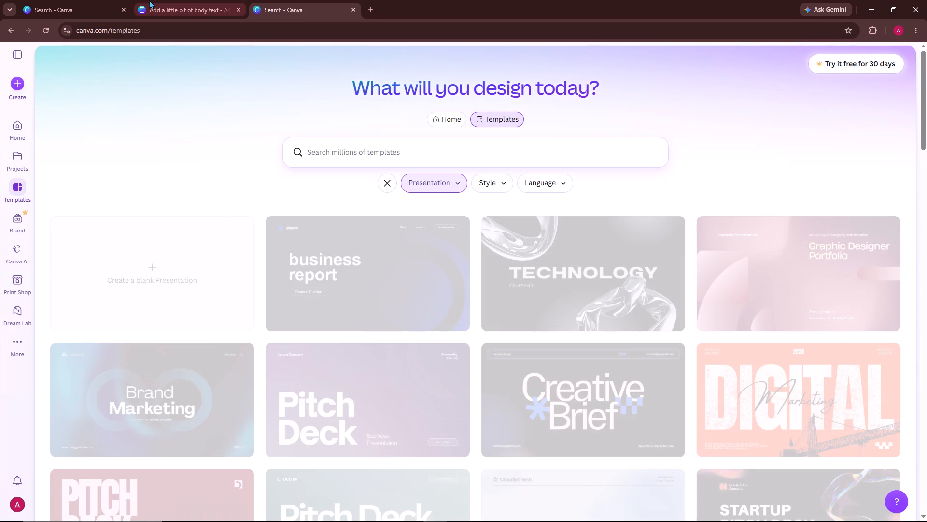
Close the extra Templates browser tab, keeping the document template search and the flower design open.
left_click(149, 0)
scroll(273, 215, "up", 4)
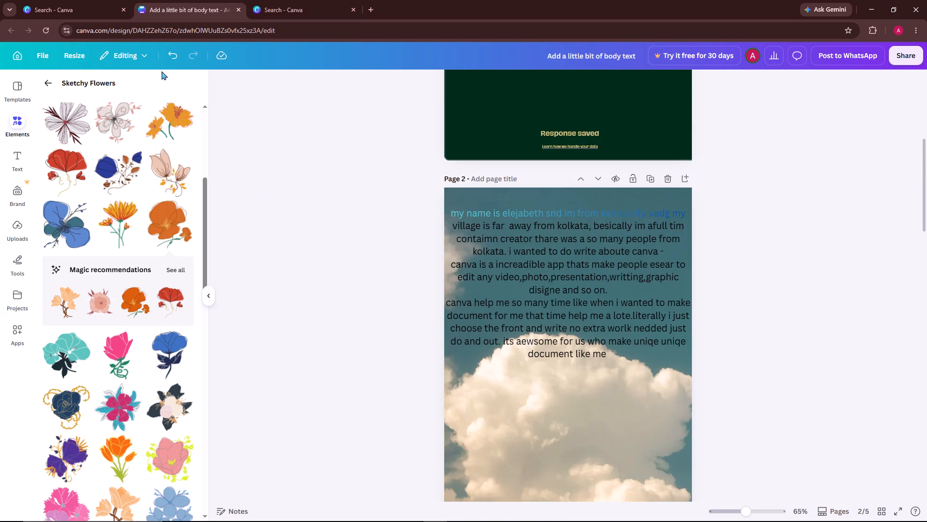
left_click(67, 0)
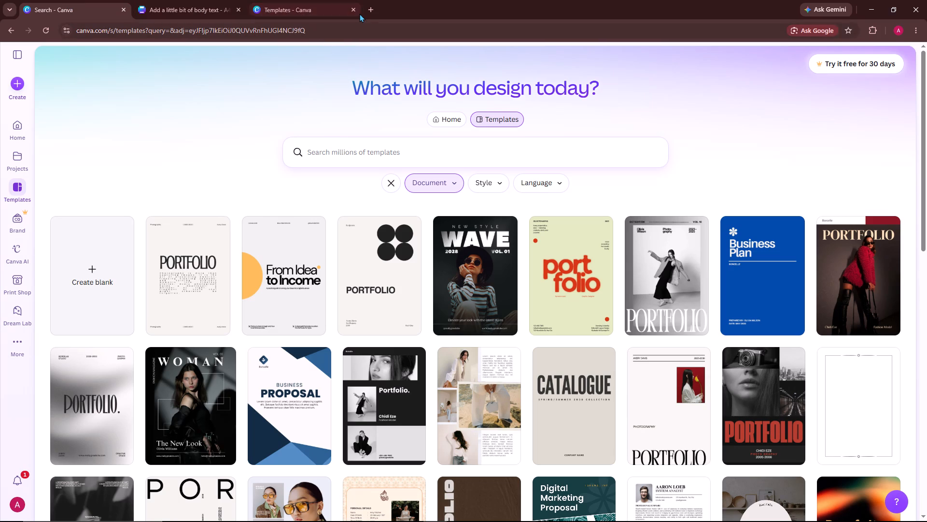
left_click(355, 9)
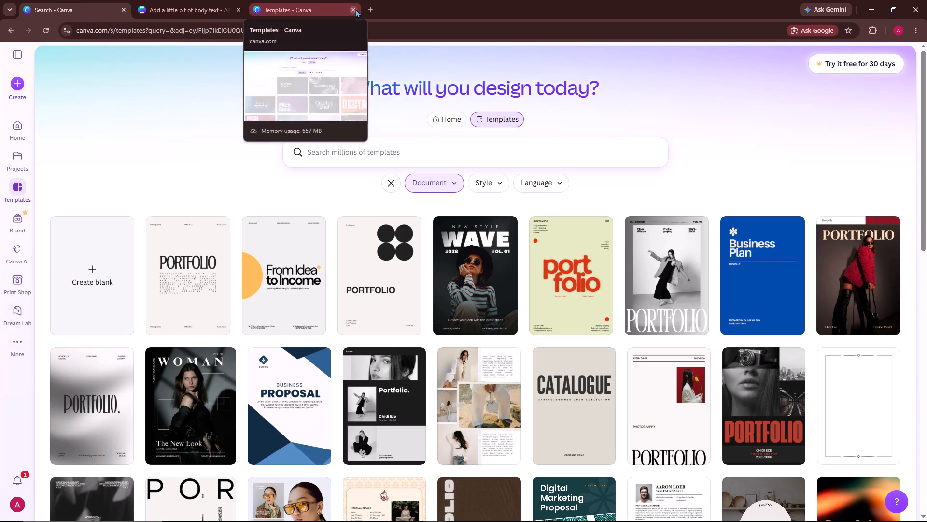
Go back from the Document template search to the Canva home page.
scroll(207, 156, "up", 4)
right_click(225, 101)
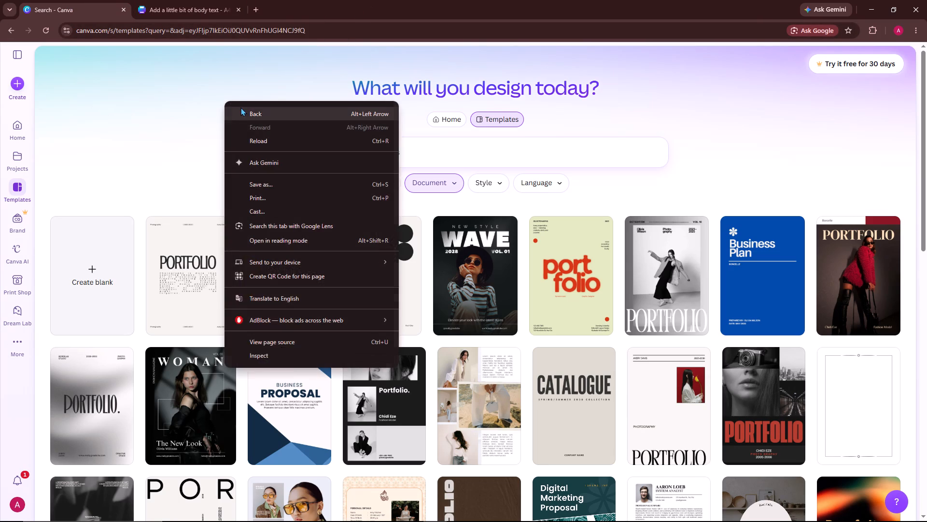
left_click(251, 110)
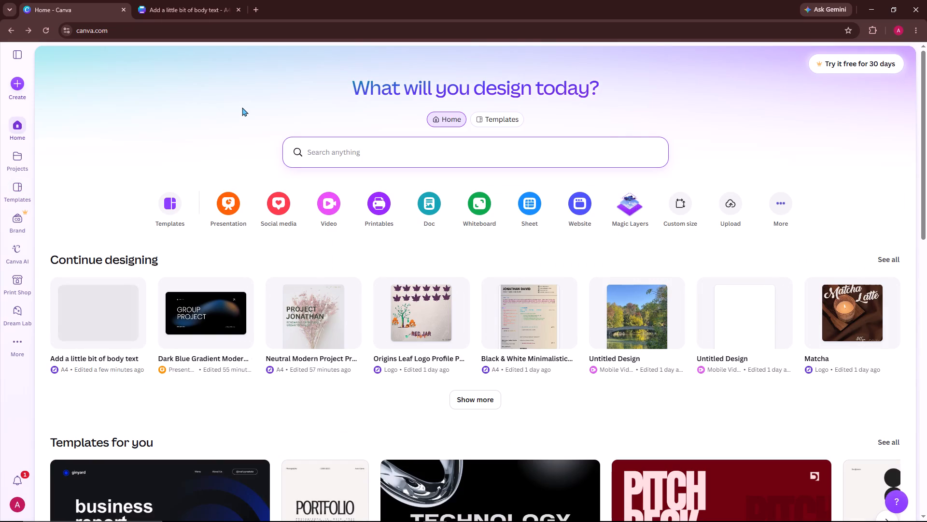
Move the Dark Blue Gradient Modern presentation and the social media Untitled Design from the recent designs to Trash.
left_click(245, 285)
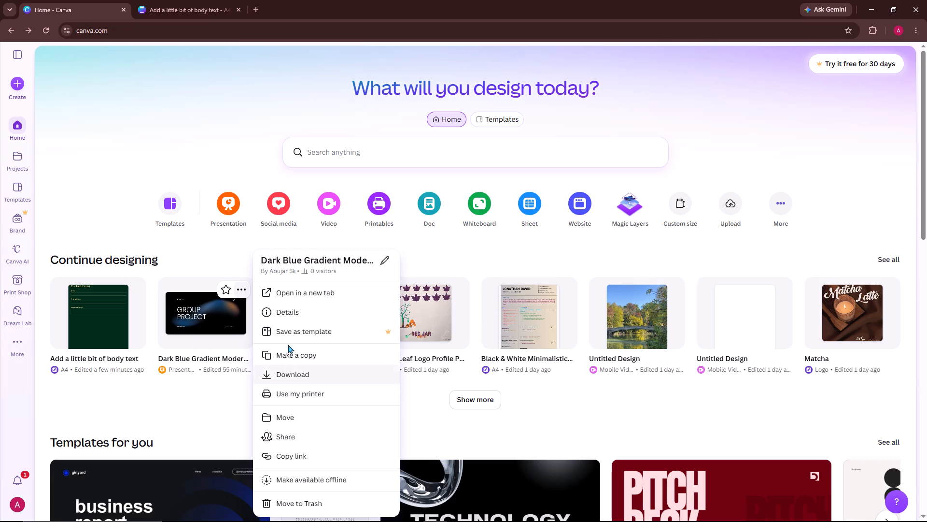
scroll(283, 391, "down", 2)
left_click(295, 506)
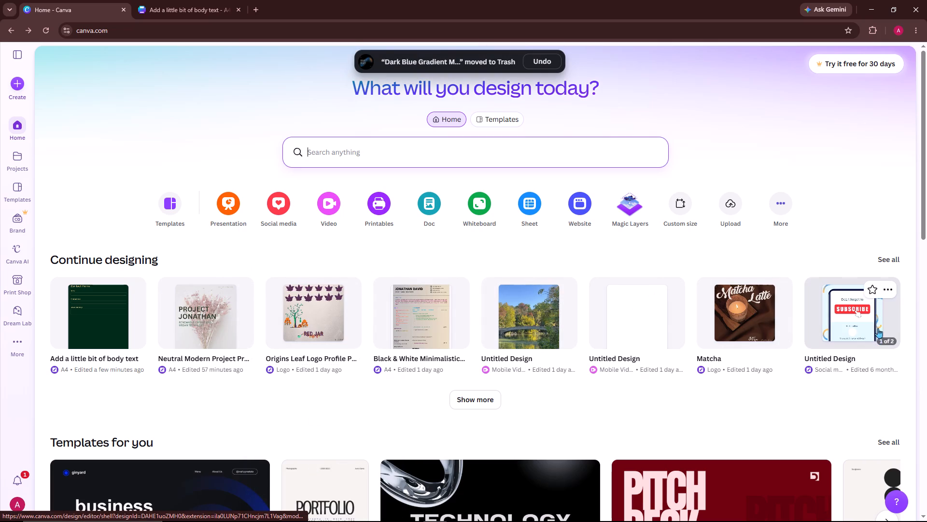
left_click(882, 292)
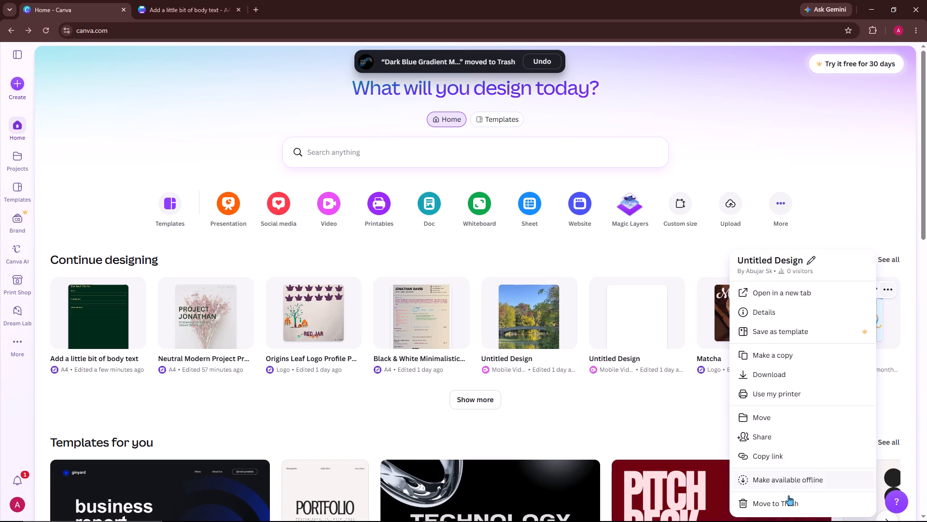
left_click(788, 498)
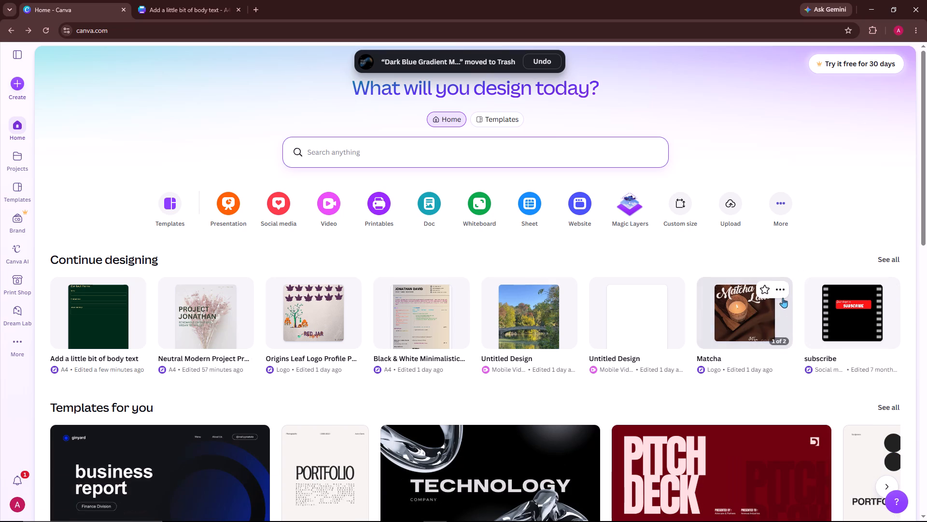
Move the Matcha and subscribe designs from the recent designs to Trash.
left_click(782, 293)
left_click(713, 505)
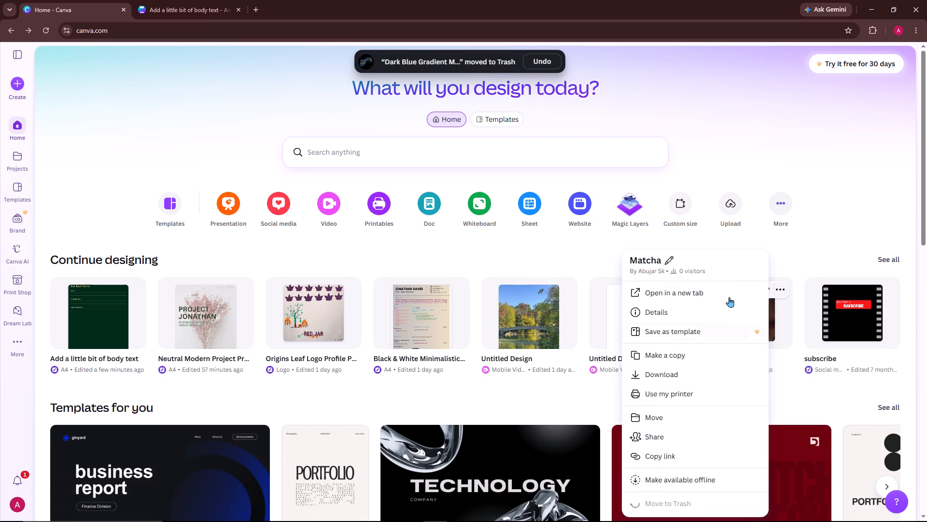
left_click(786, 285)
left_click(727, 500)
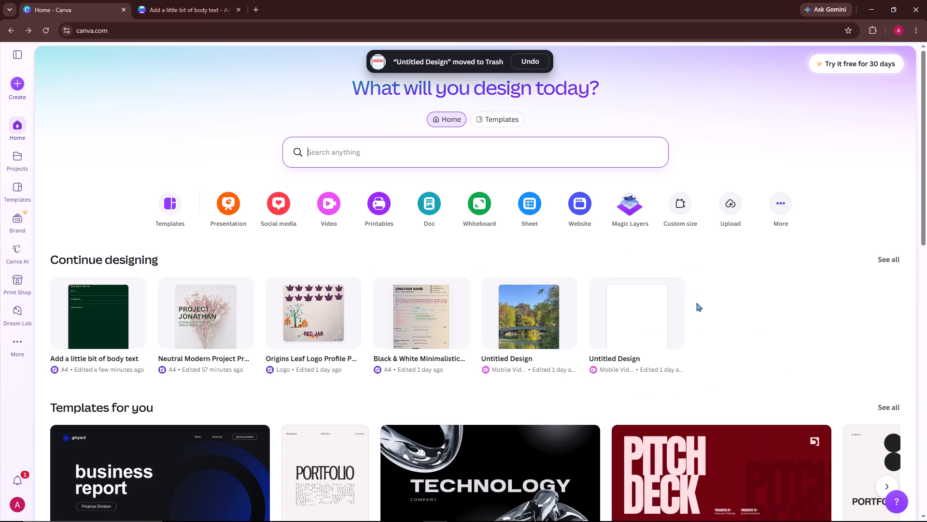
Move the blank Untitled Design mobile video and the Origins Leaf Logo Profile design from the recent designs to Trash.
left_click(672, 290)
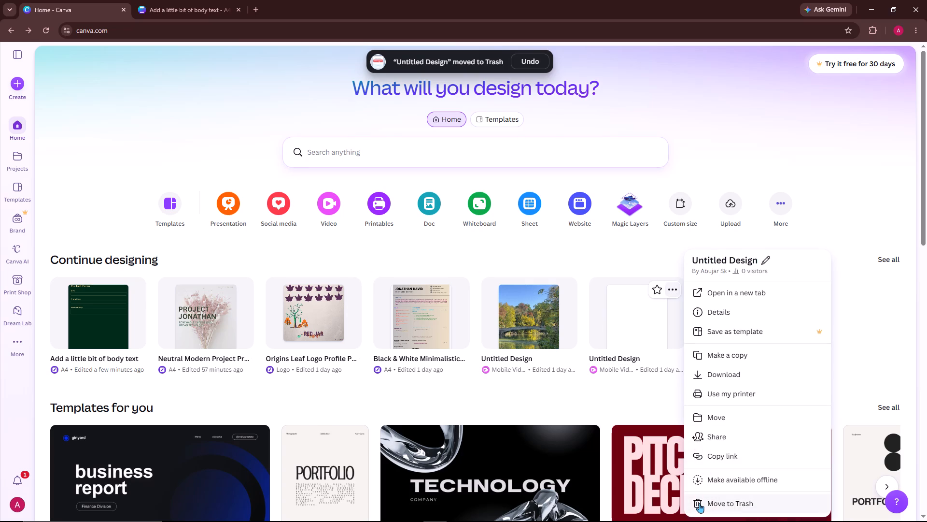
left_click(699, 503)
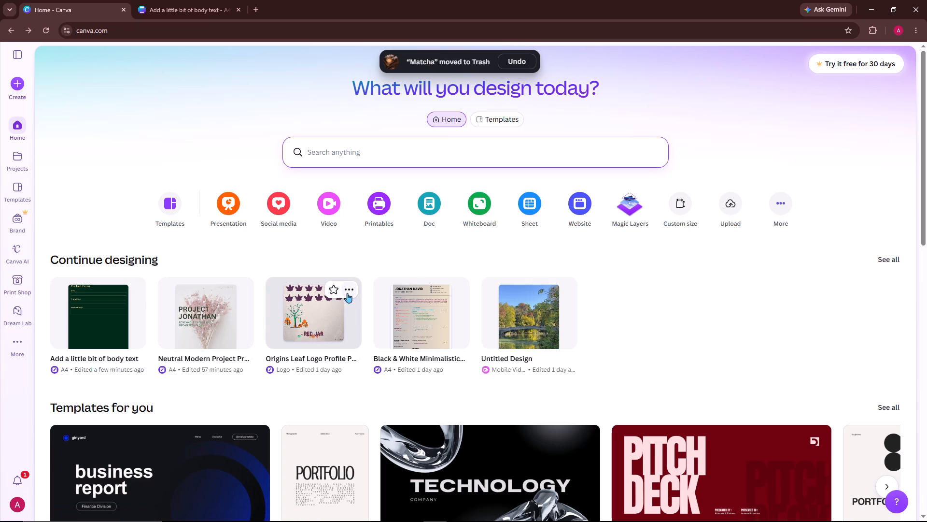
left_click(347, 290)
left_click(403, 500)
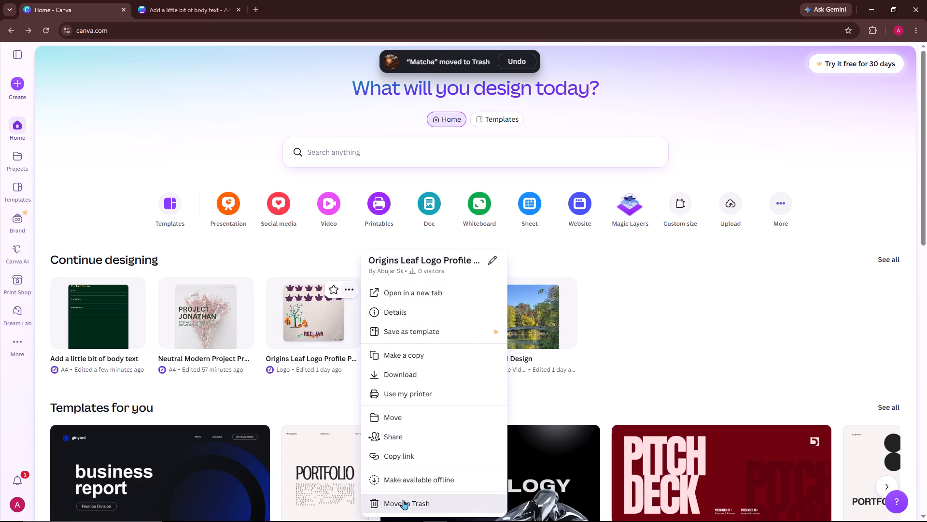
Open the Neutral Modern Project Proposal document from the recent designs for editing.
left_click(215, 309)
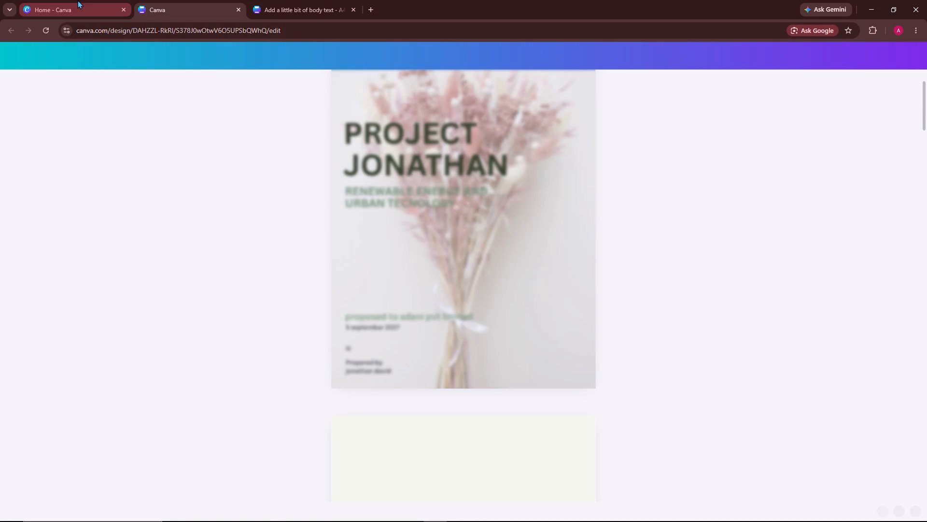
left_click(77, 0)
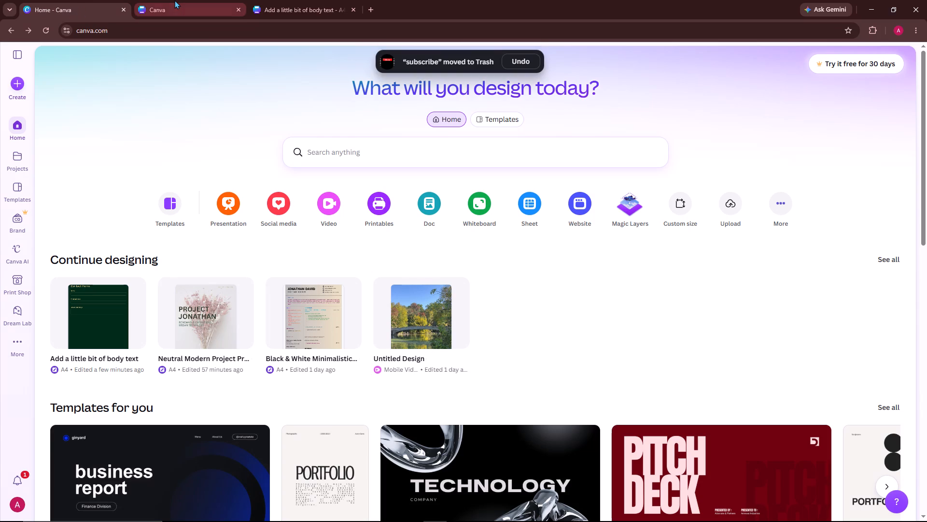
left_click(174, 0)
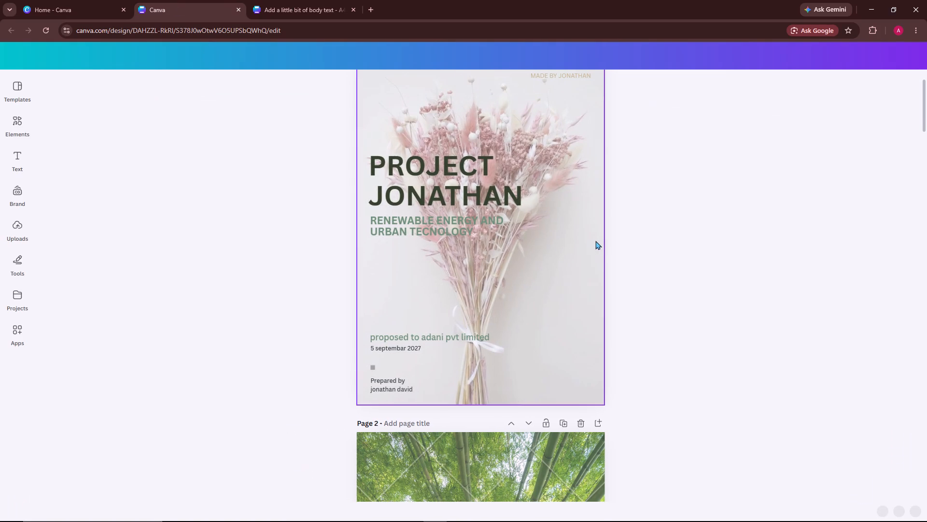
Look through the first pages of the project proposal, from the cover to the Proposed Solutions & Technologies page.
scroll(678, 235, "down", 11)
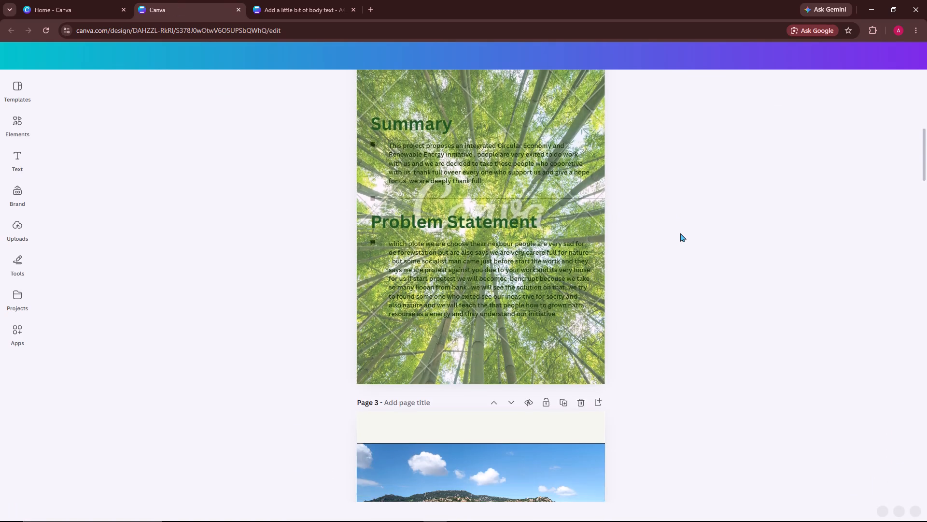
scroll(680, 233, "down", 6)
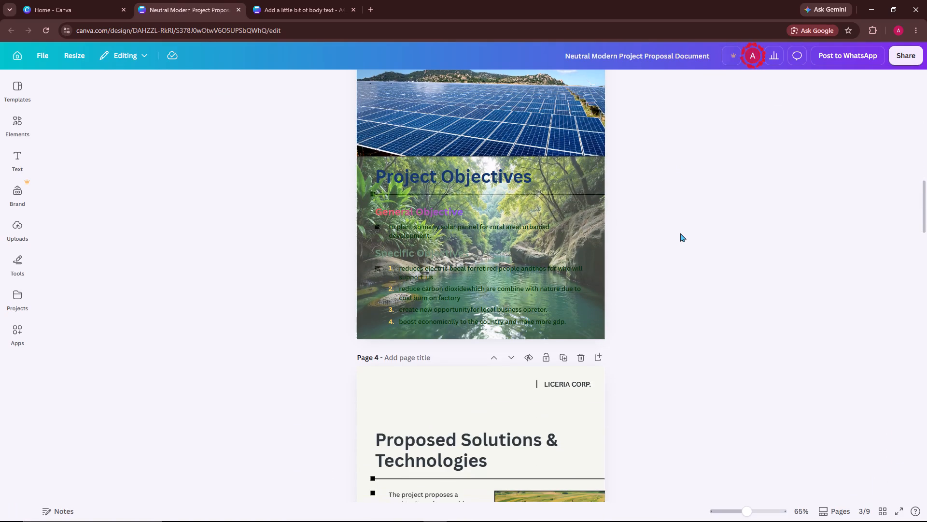
scroll(680, 233, "down", 3)
scroll(680, 233, "up", 4)
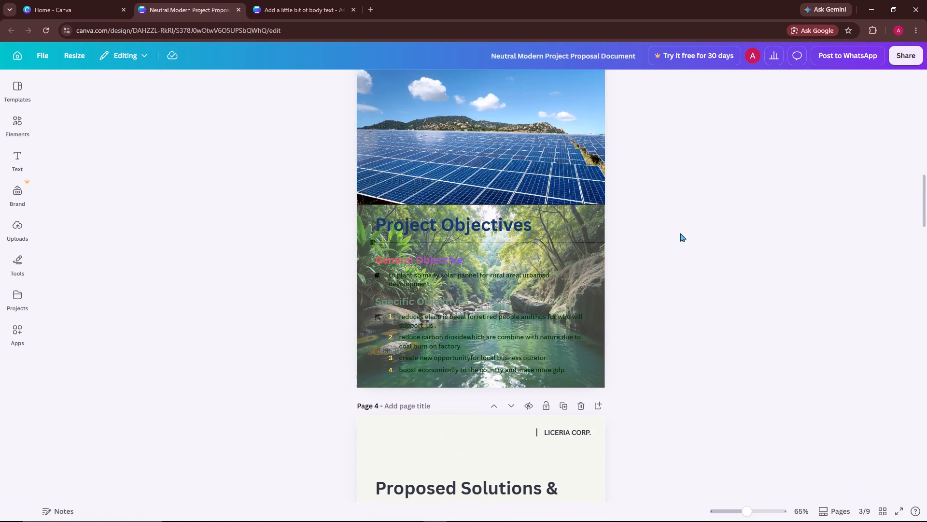
scroll(680, 233, "down", 4)
scroll(680, 233, "up", 2)
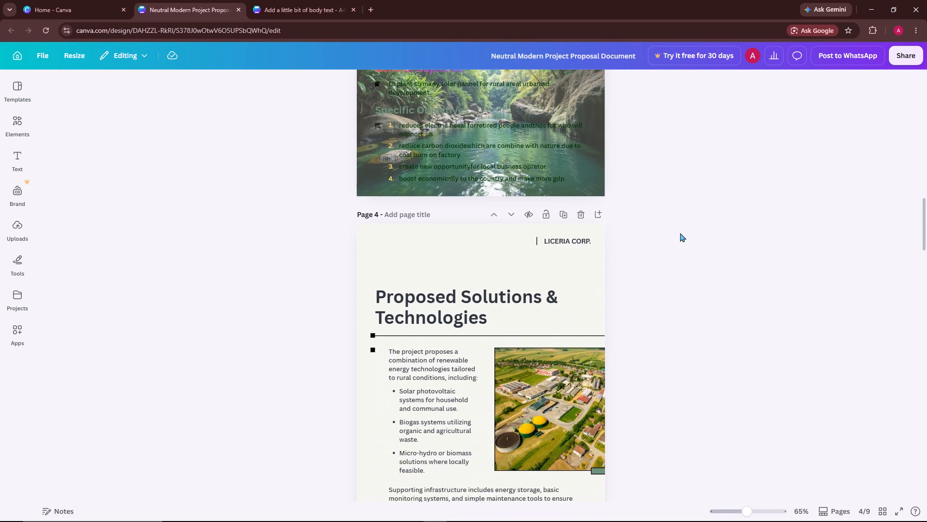
scroll(680, 233, "up", 12)
scroll(676, 219, "up", 12)
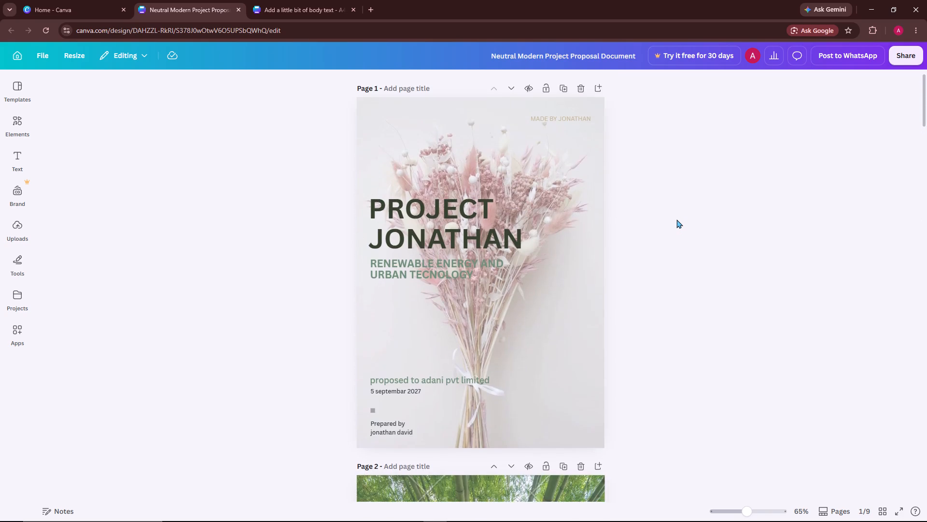
scroll(676, 219, "up", 1)
Delete the LICERIA CORP. text and the small vertical line beside it on page 4.
scroll(676, 219, "down", 15)
scroll(676, 219, "down", 8)
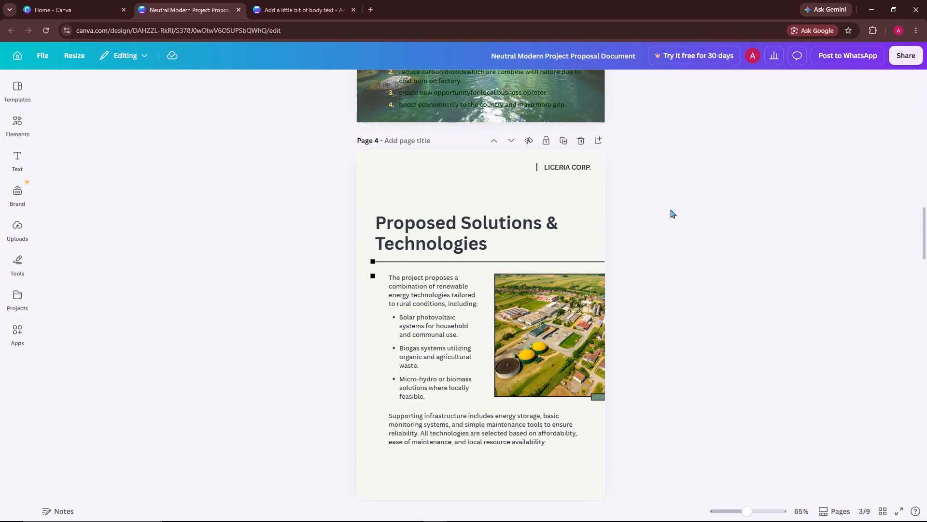
left_click(573, 153)
left_click(581, 130)
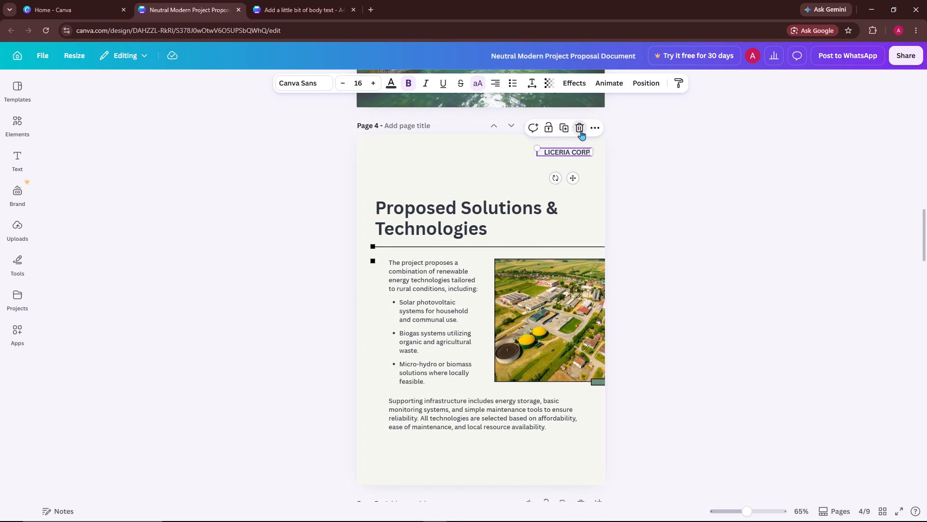
left_click(554, 153)
left_click(578, 125)
left_click(538, 153)
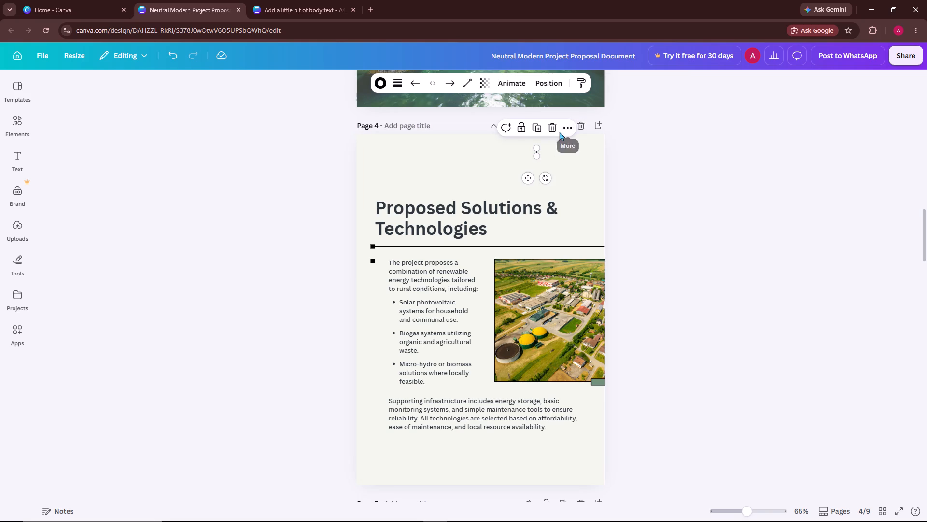
left_click(556, 131)
Delete the LICERIA CORP. text and the small vertical line beside it on page 5.
scroll(569, 185, "down", 6)
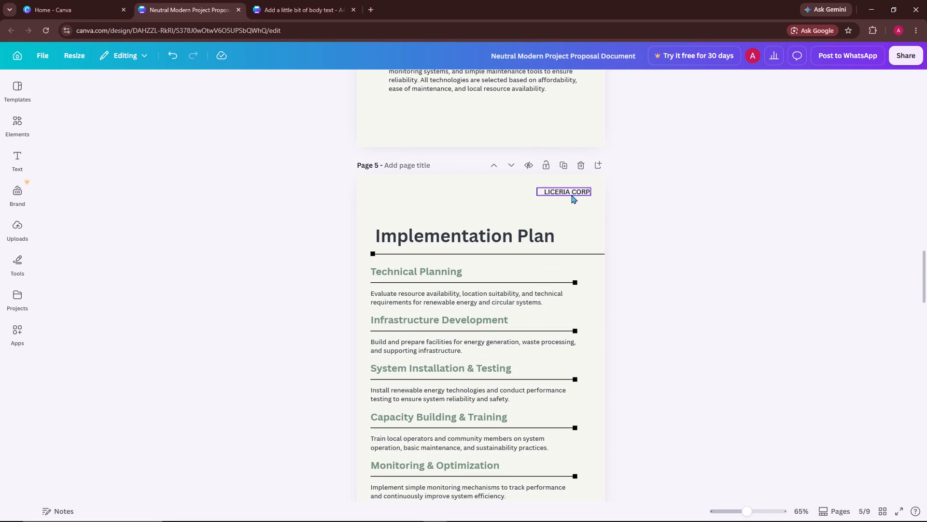
left_click(571, 194)
left_click(582, 166)
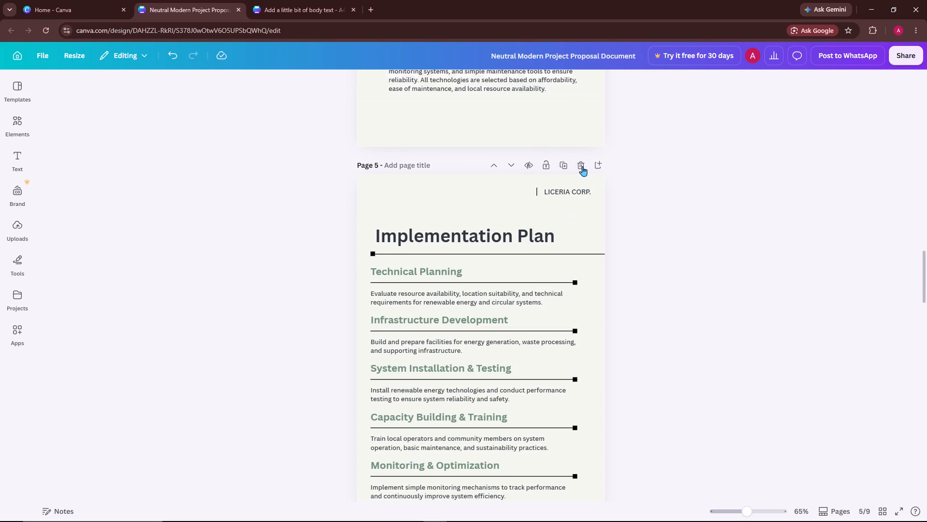
left_click(578, 192)
left_click(576, 170)
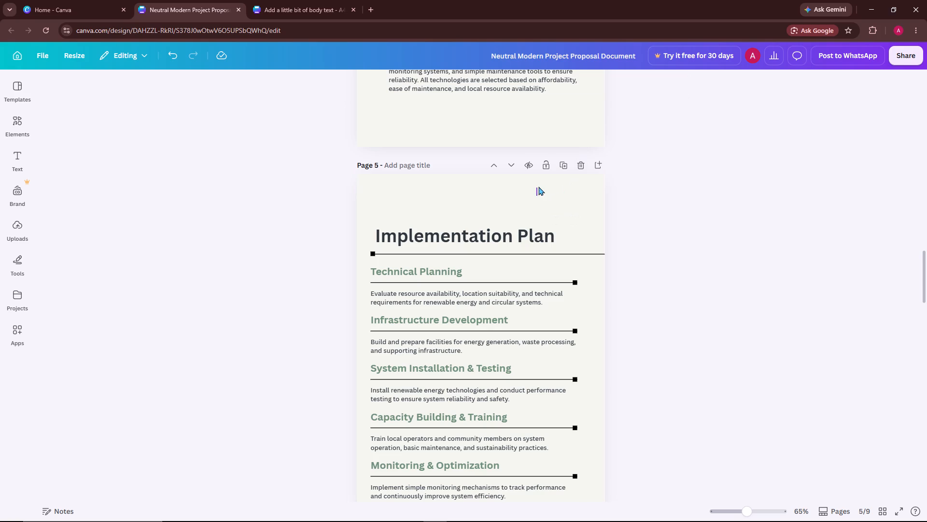
left_click(538, 187)
left_click(538, 188)
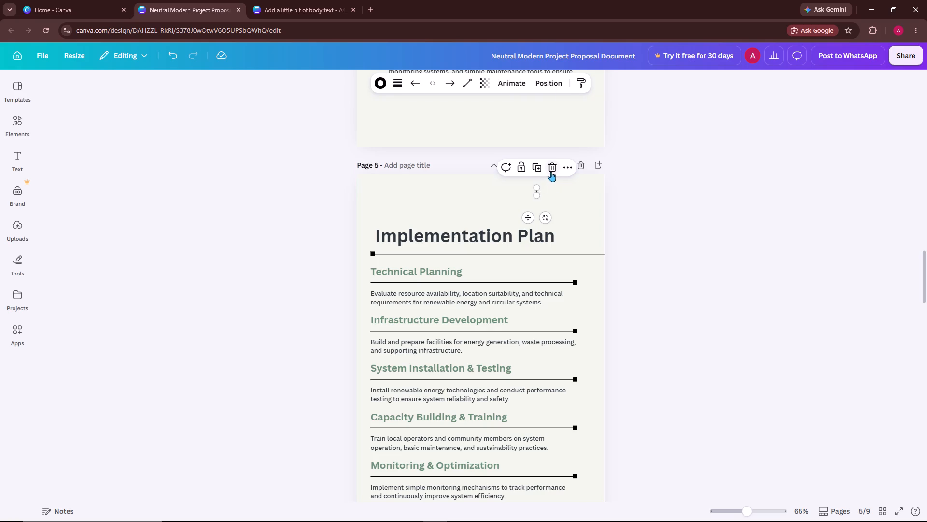
left_click(551, 172)
Add the recommended photo of metal silos under a smoky blue sky to page 4.
scroll(460, 280, "up", 11)
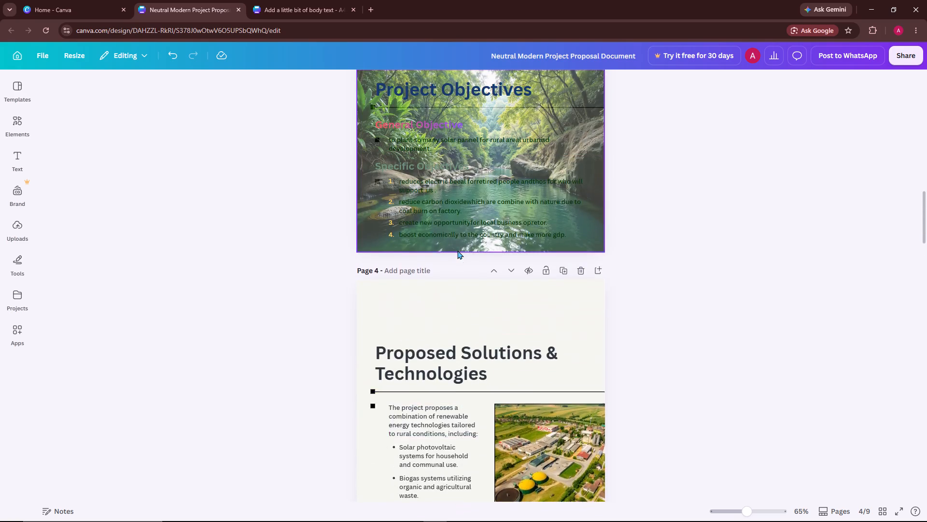
scroll(457, 250, "down", 4)
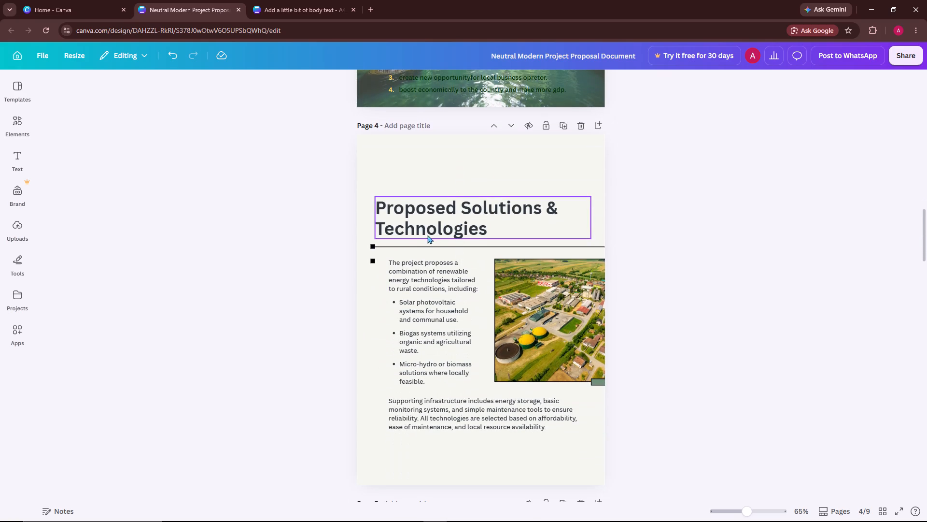
left_click(456, 172)
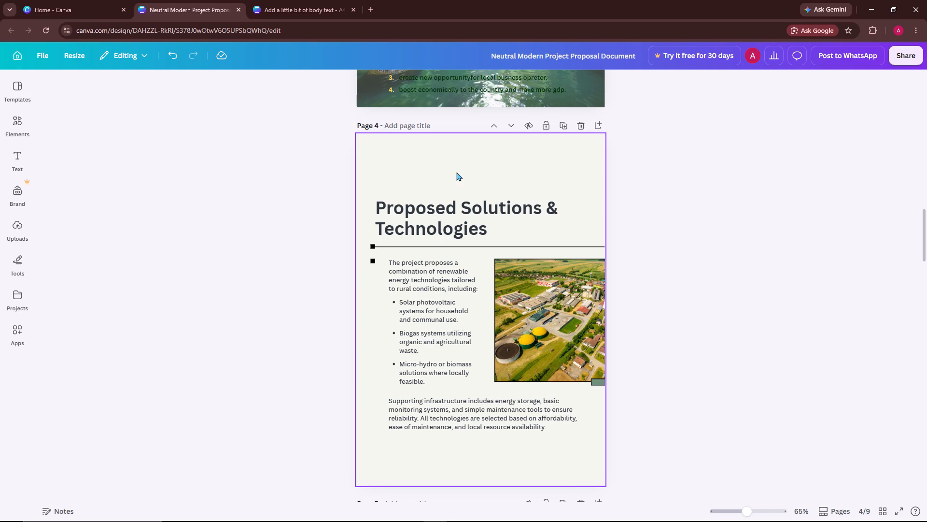
left_click(22, 76)
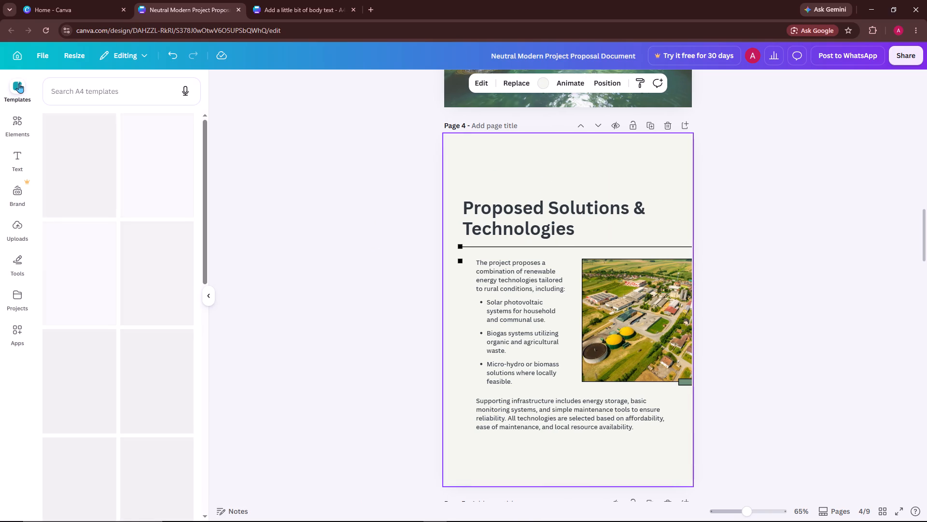
left_click(19, 83)
left_click(17, 116)
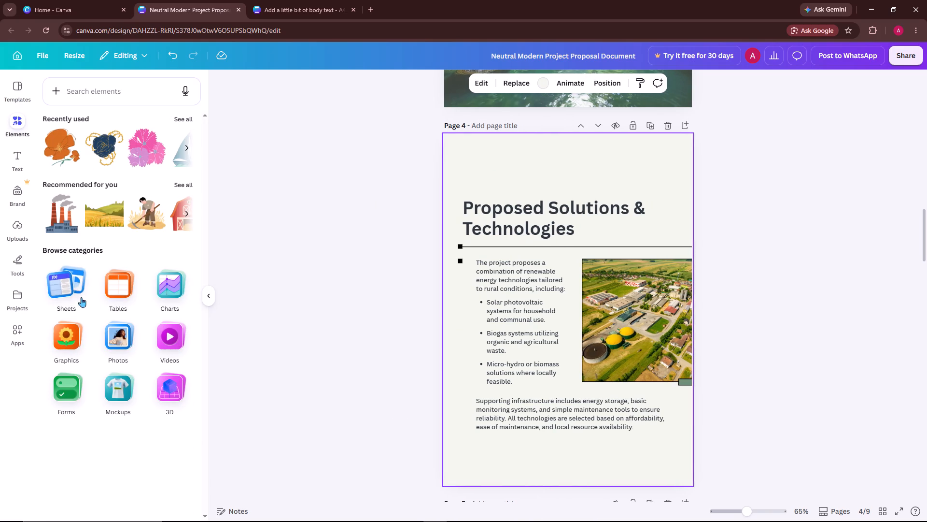
left_click(127, 314)
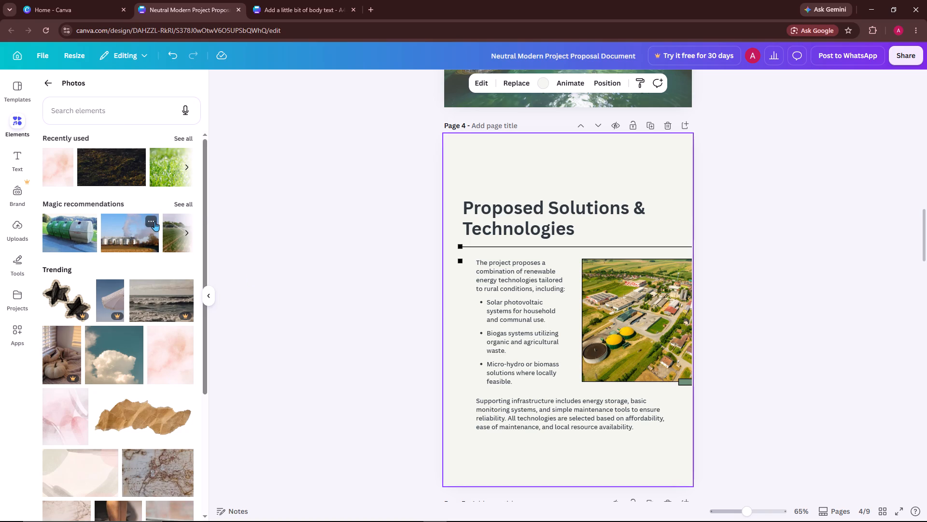
left_click(138, 221)
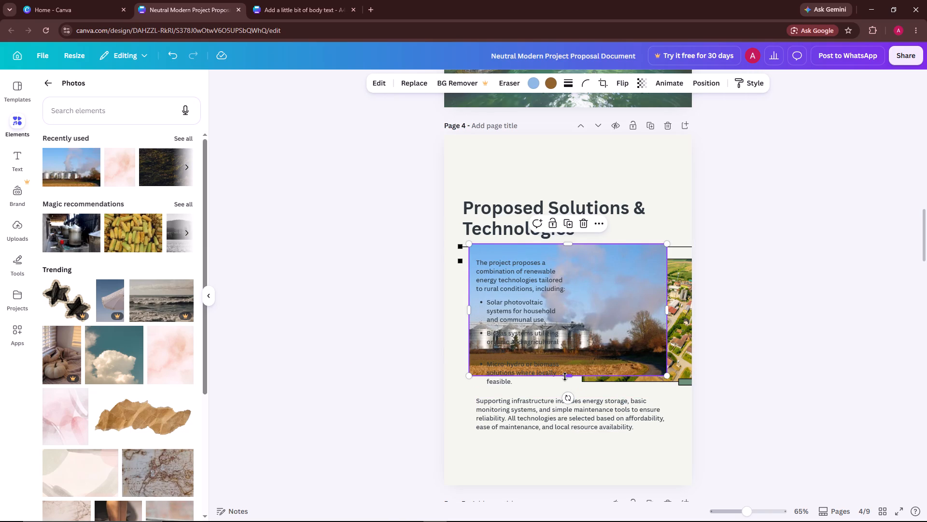
Shorten the silo photo from its bottom edge and move it to the top of page 4, over the heading area.
left_click_drag(565, 377, 566, 349)
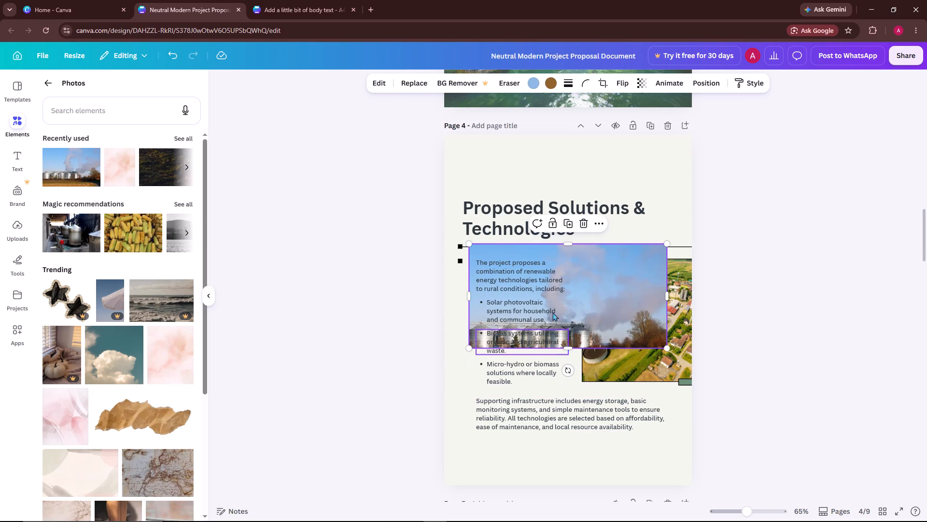
left_click_drag(586, 287, 585, 190)
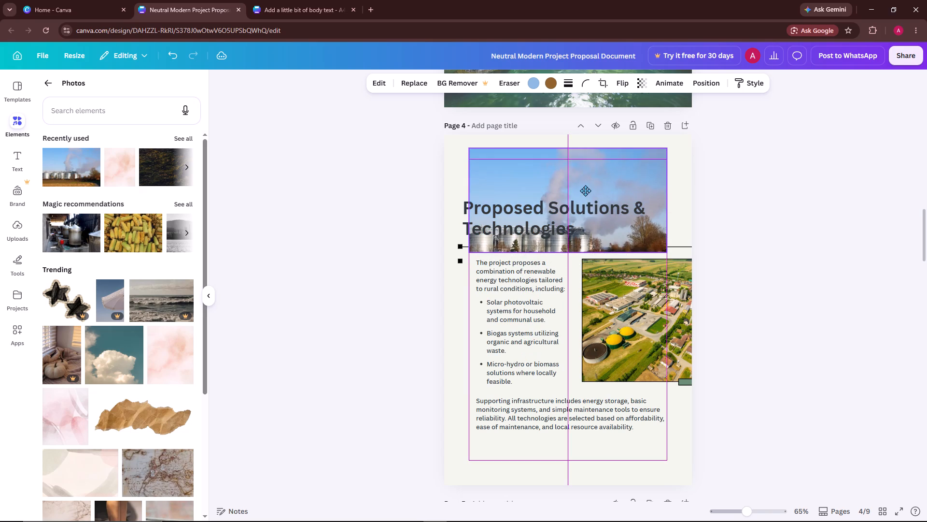
left_click_drag(585, 190, 585, 182)
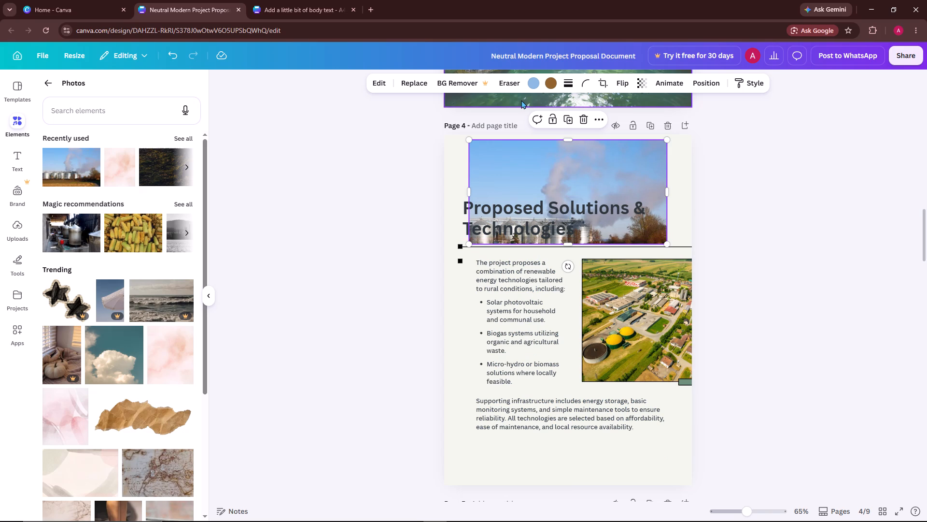
left_click_drag(576, 178, 576, 172)
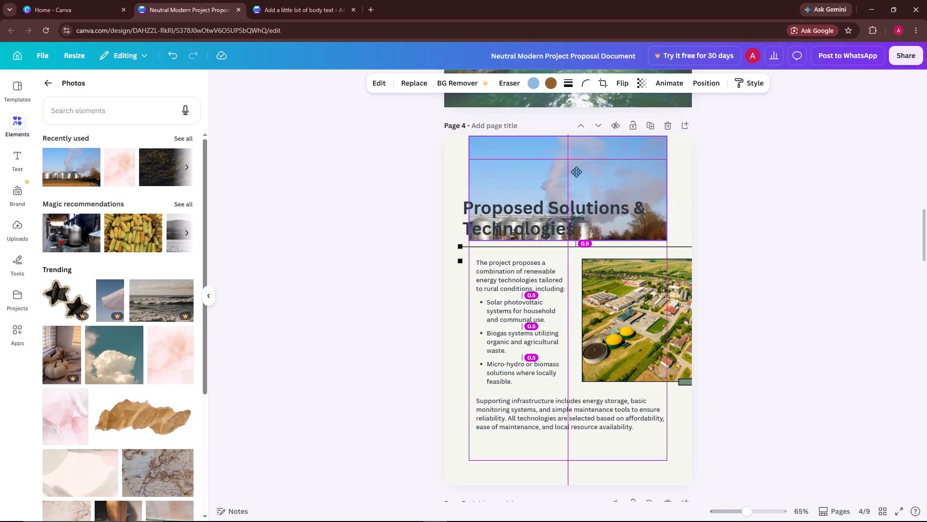
left_click_drag(576, 172, 576, 173)
Resize the silo photo to span page 4's full width, about 9.3 high, ending just above the divider line under the heading.
left_click_drag(571, 236, 571, 240)
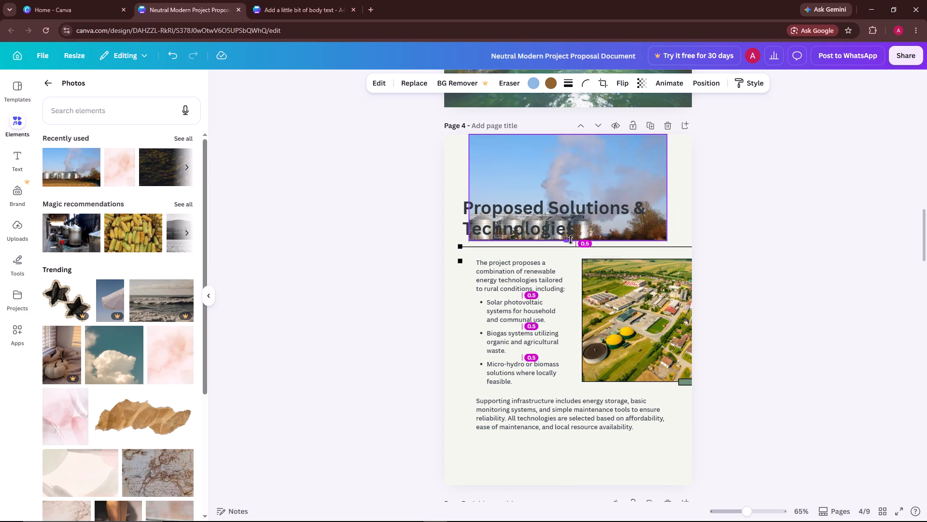
left_click_drag(571, 240, 571, 244)
left_click_drag(472, 190, 461, 190)
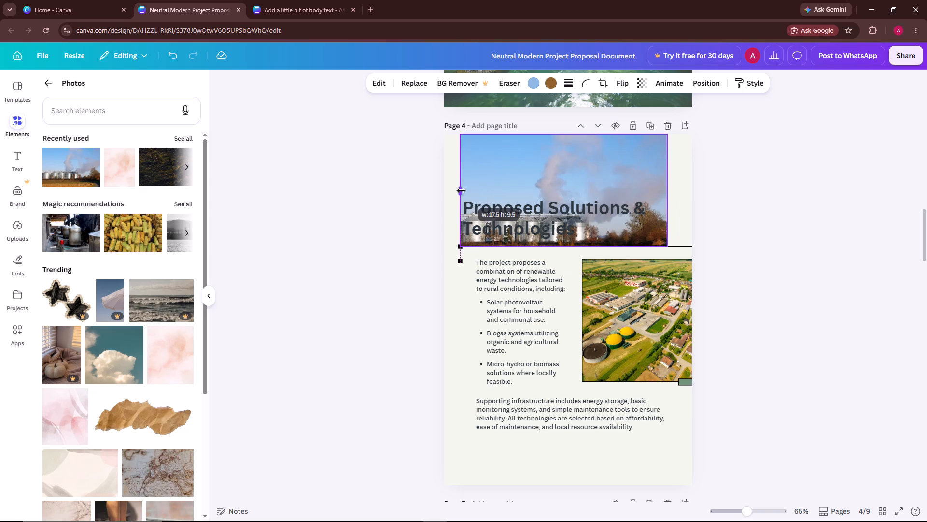
left_click_drag(461, 190, 449, 190)
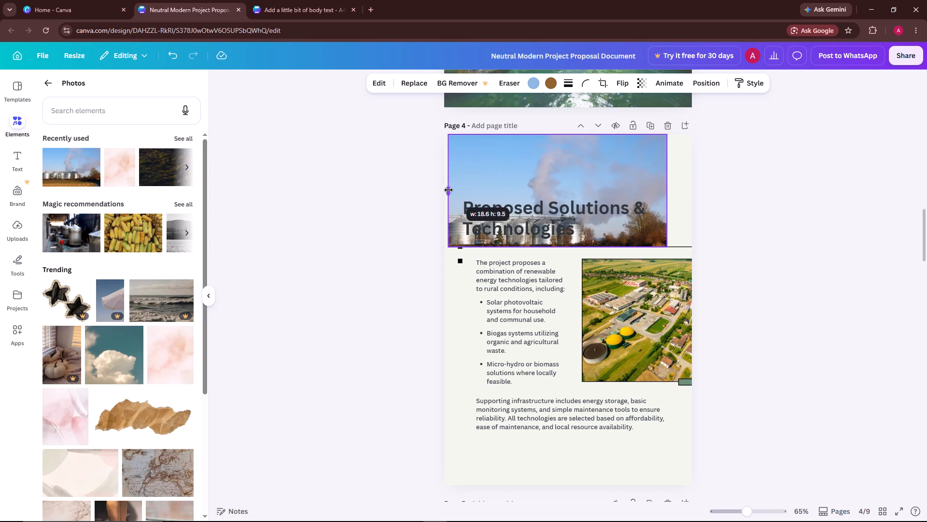
left_click_drag(449, 190, 448, 190)
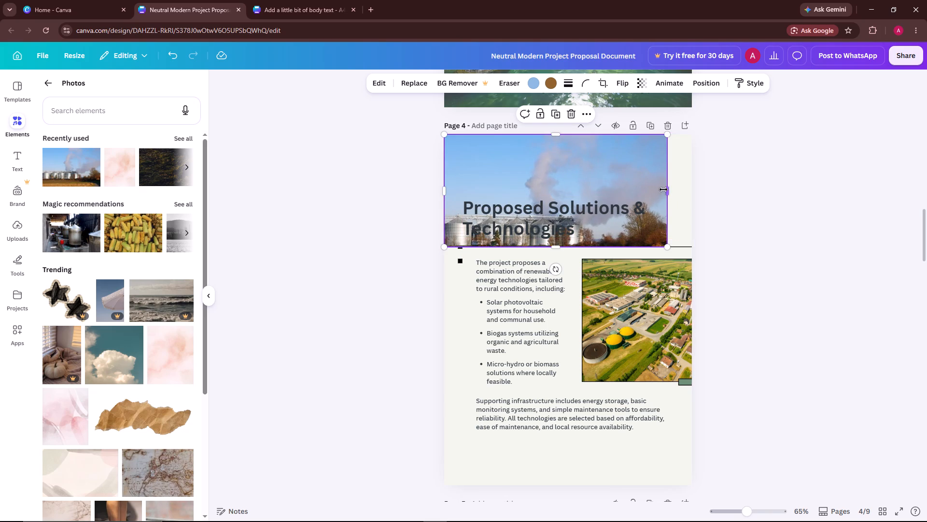
left_click_drag(663, 189, 673, 189)
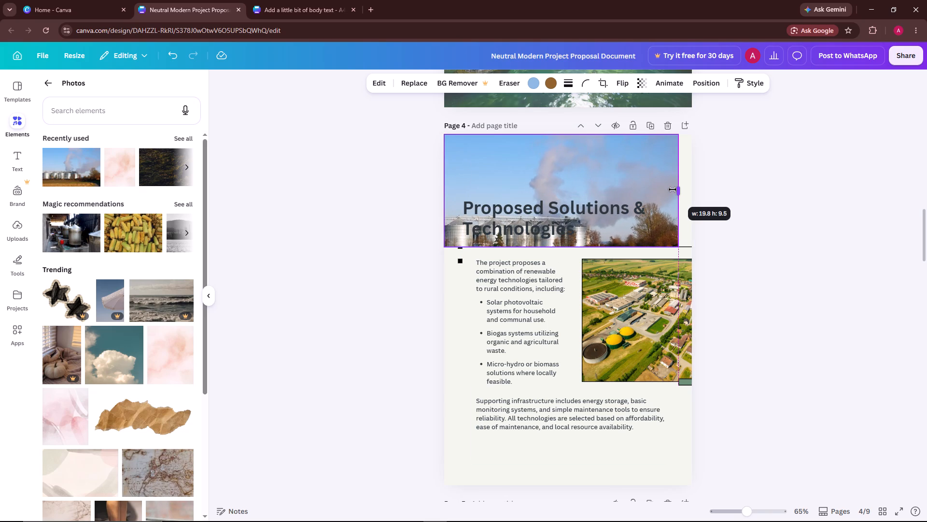
left_click_drag(673, 189, 689, 186)
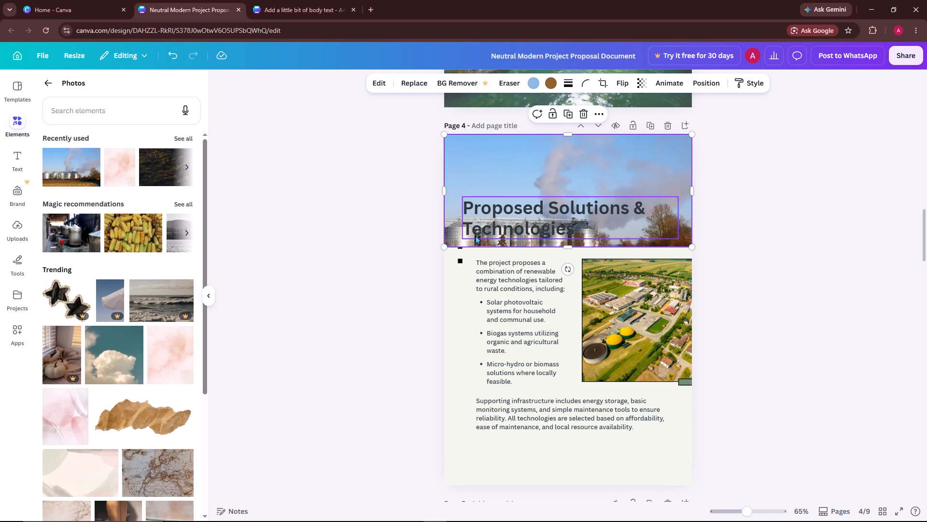
left_click_drag(443, 244, 460, 237)
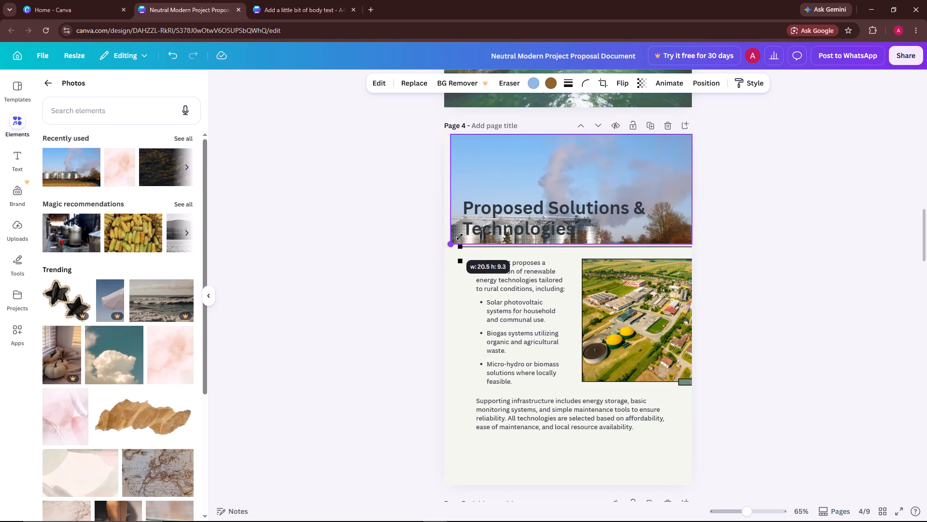
left_click_drag(460, 237, 451, 240)
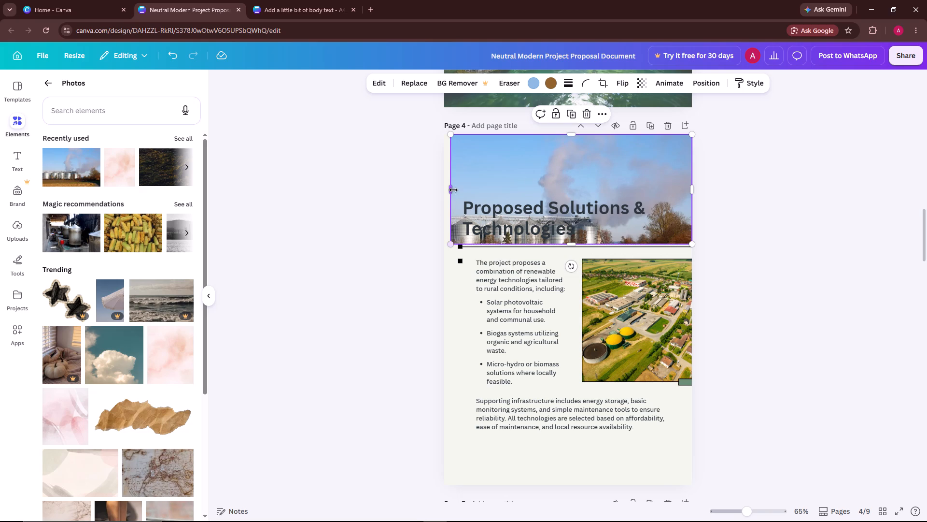
left_click_drag(453, 190, 447, 190)
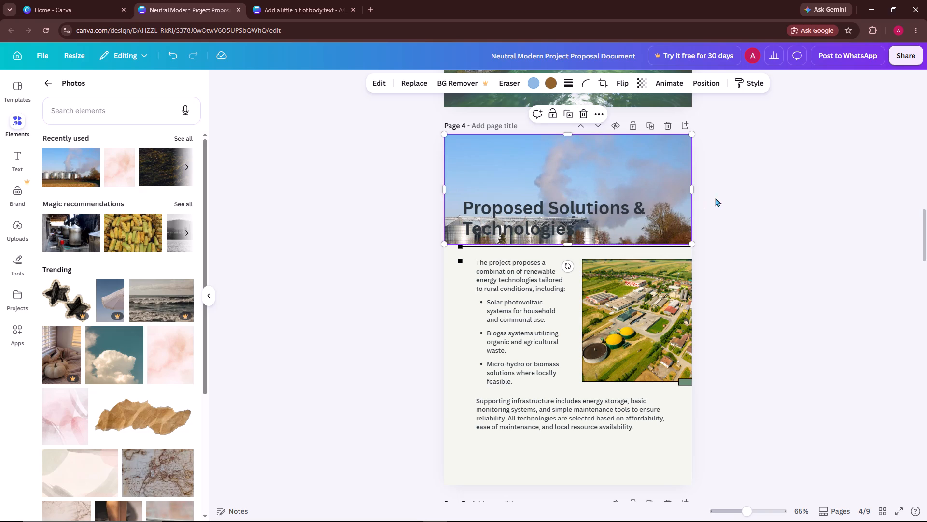
Set the transparency of the silo photo on page 4 to 50.
left_click(643, 80)
left_click(679, 123)
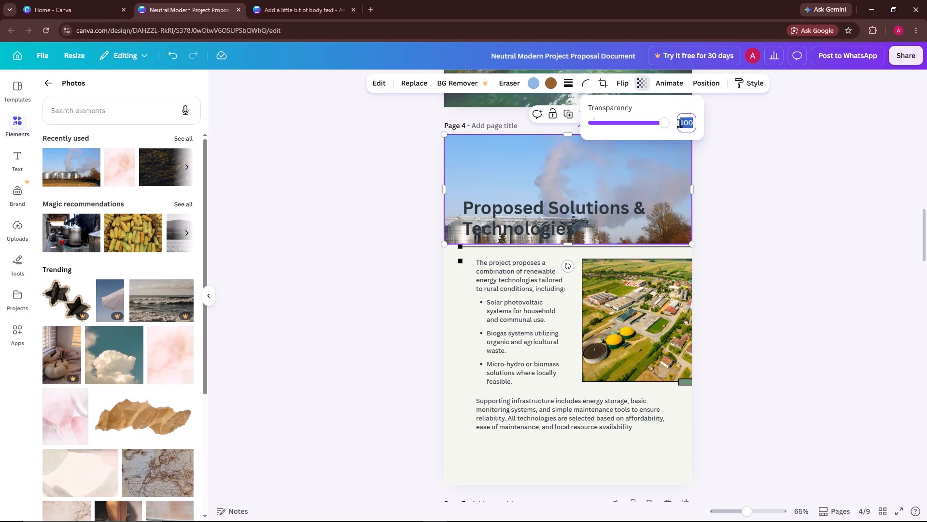
type("50")
key("Return")
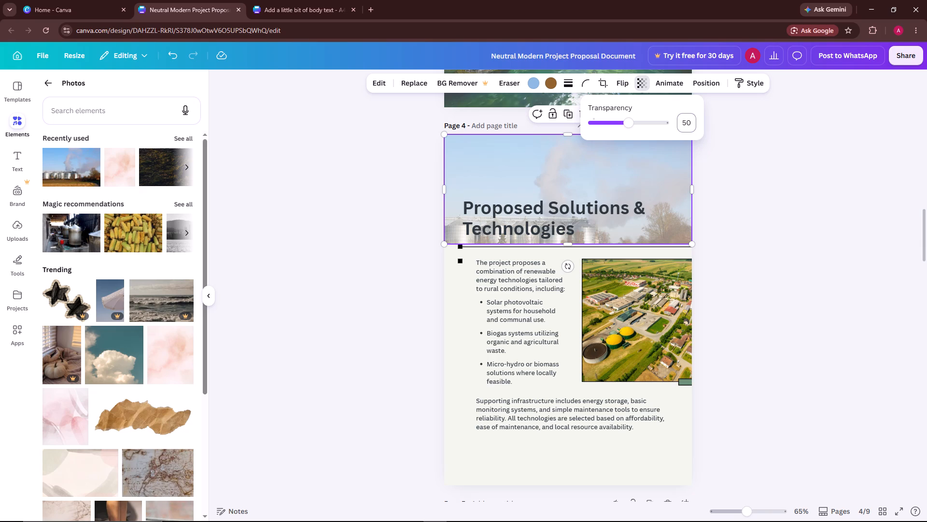
left_click(758, 224)
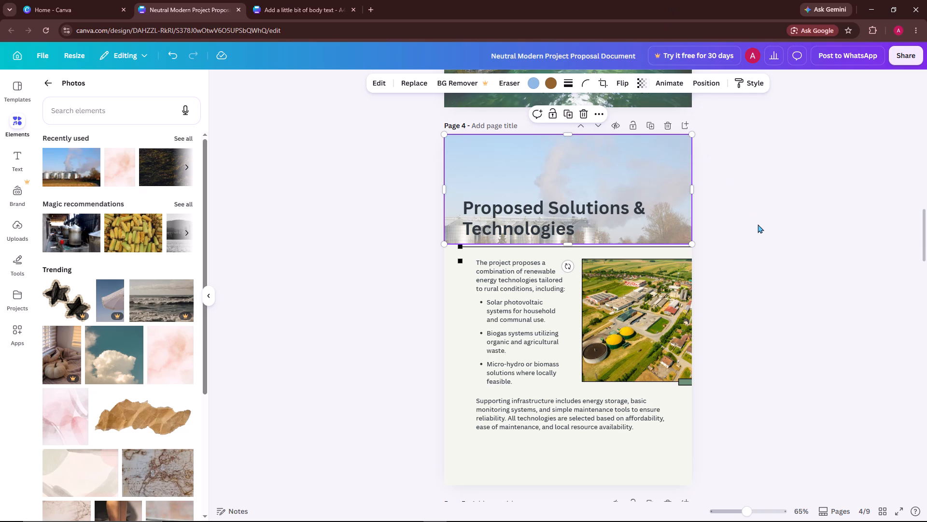
left_click(404, 210)
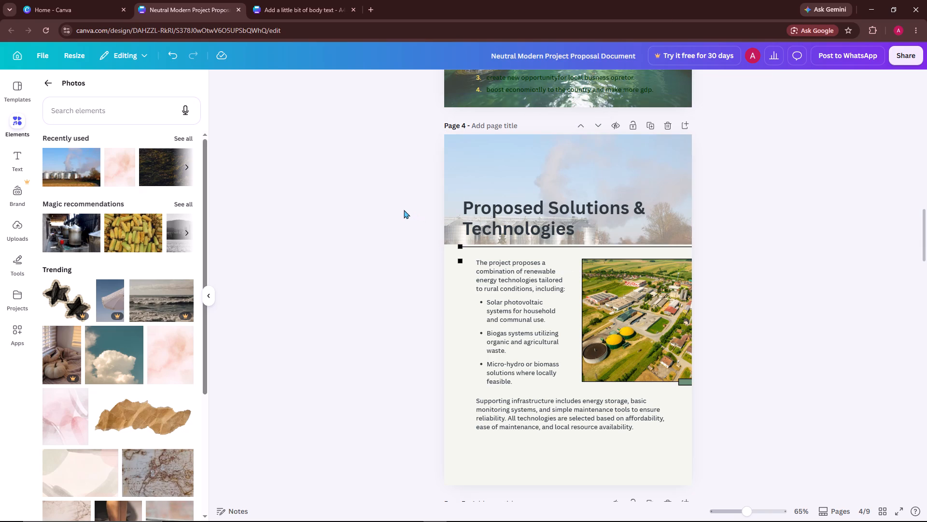
Compare the layout of page 4, with its faded header photo, against the neighbouring pages of the proposal.
scroll(404, 210, "down", 1)
scroll(404, 210, "up", 1)
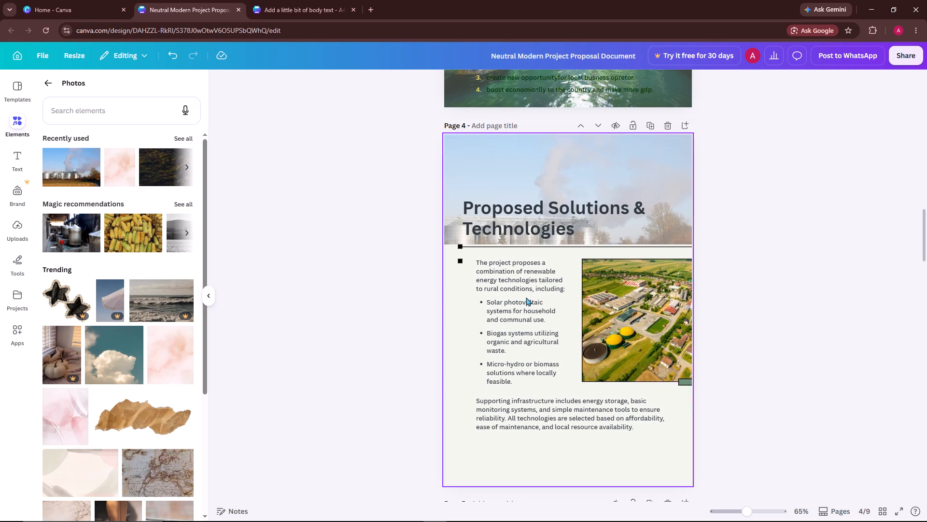
left_click(519, 279)
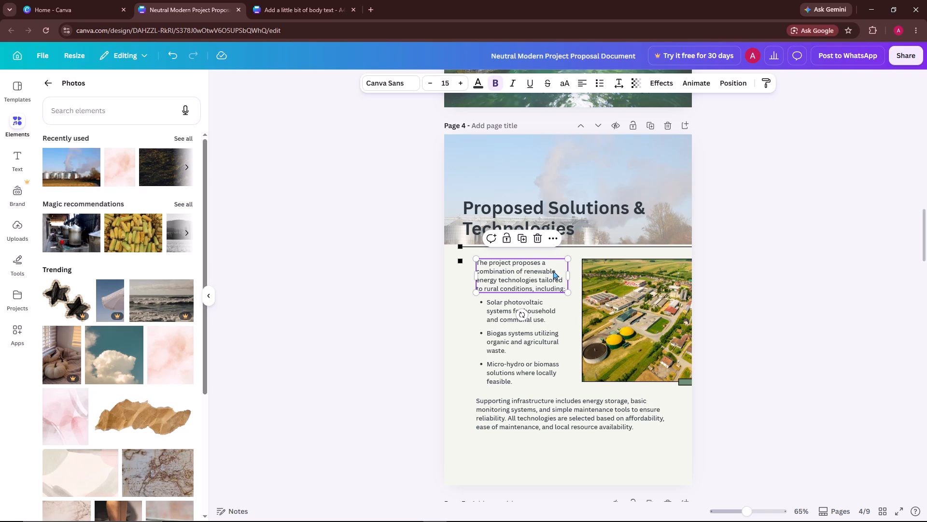
scroll(440, 315, "down", 1)
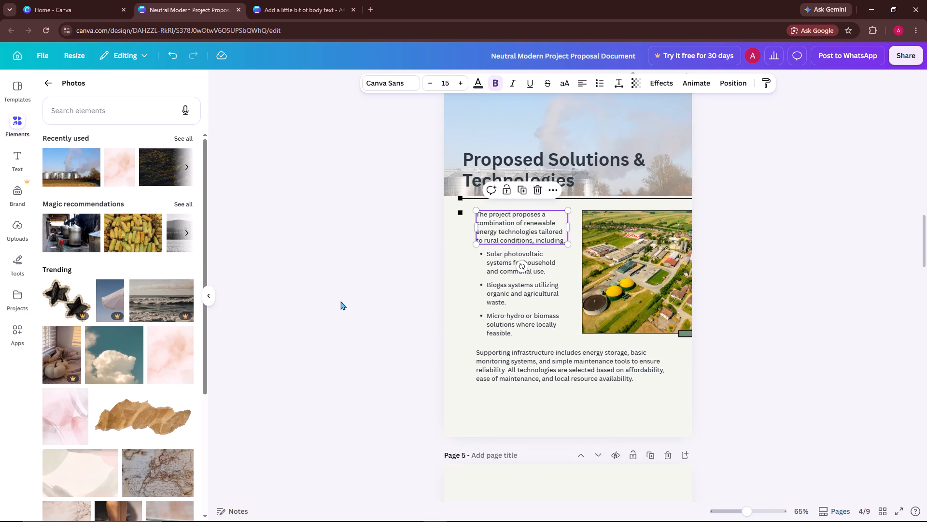
scroll(340, 301, "down", 3)
scroll(338, 288, "up", 2)
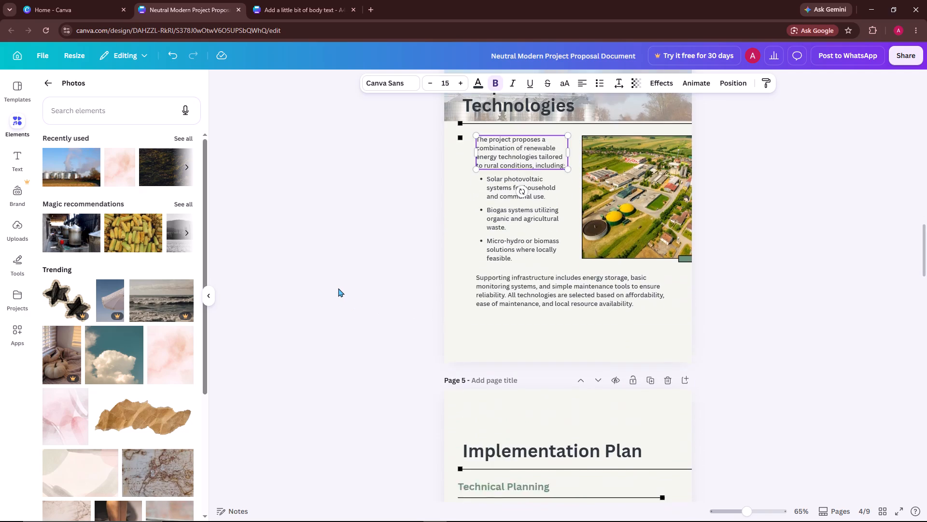
scroll(338, 288, "up", 6)
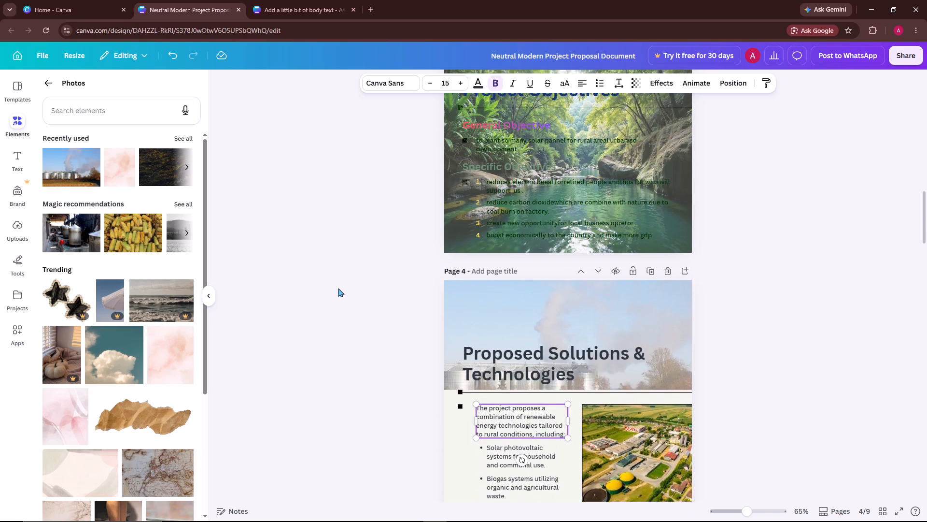
scroll(338, 288, "up", 4)
scroll(338, 288, "down", 6)
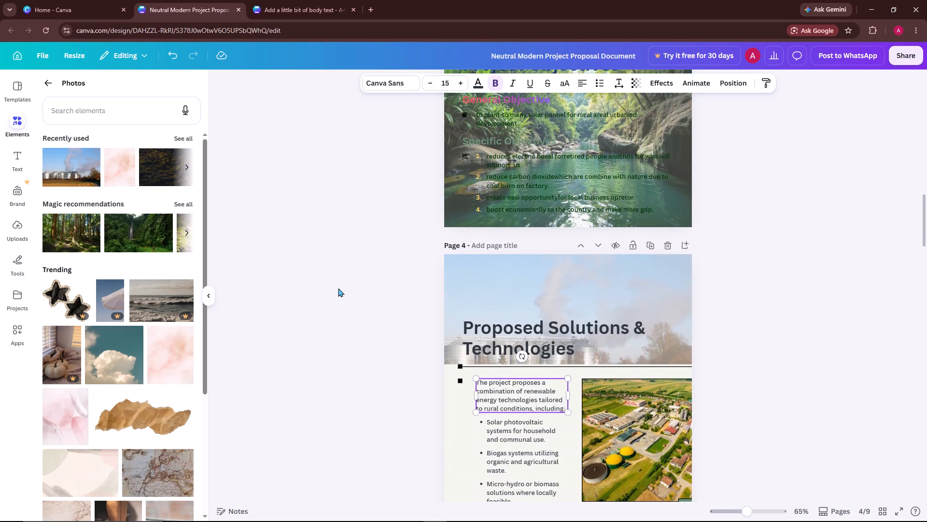
scroll(338, 288, "down", 4)
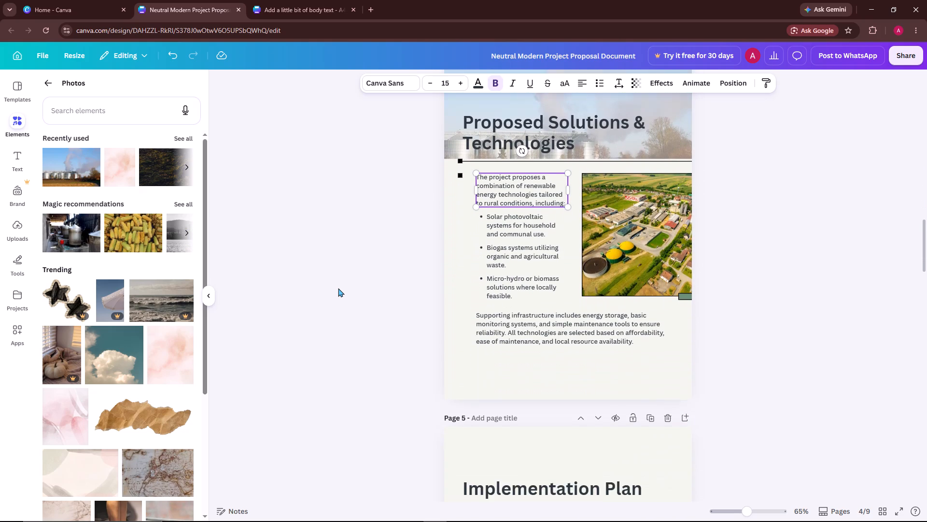
scroll(338, 288, "down", 3)
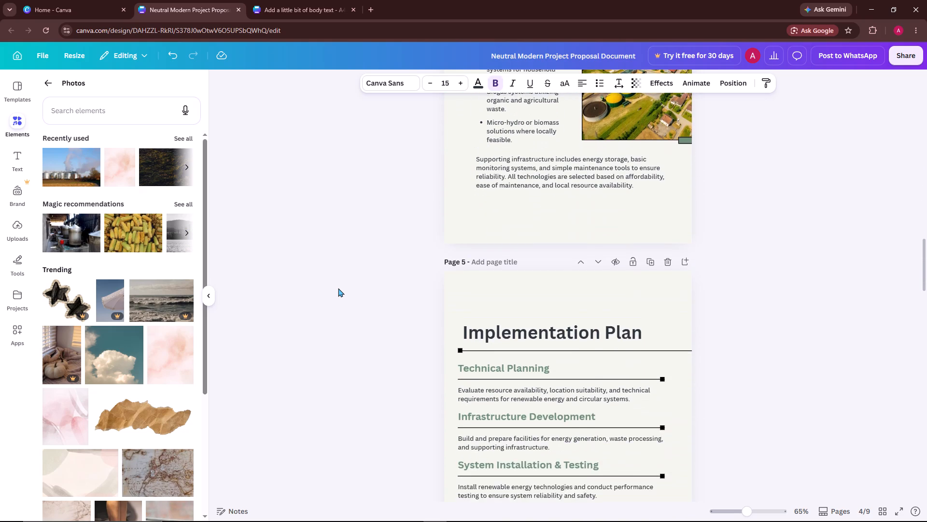
scroll(338, 288, "up", 5)
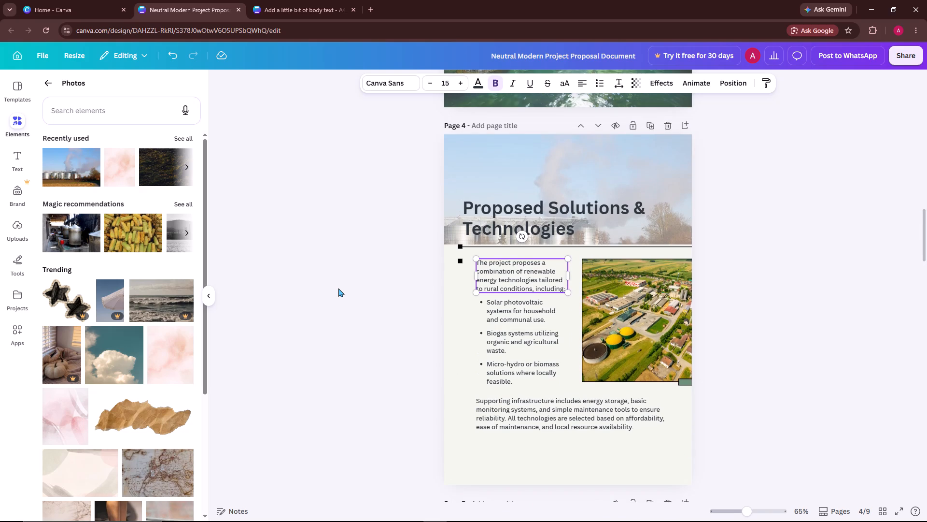
scroll(338, 288, "up", 1)
scroll(338, 288, "down", 1)
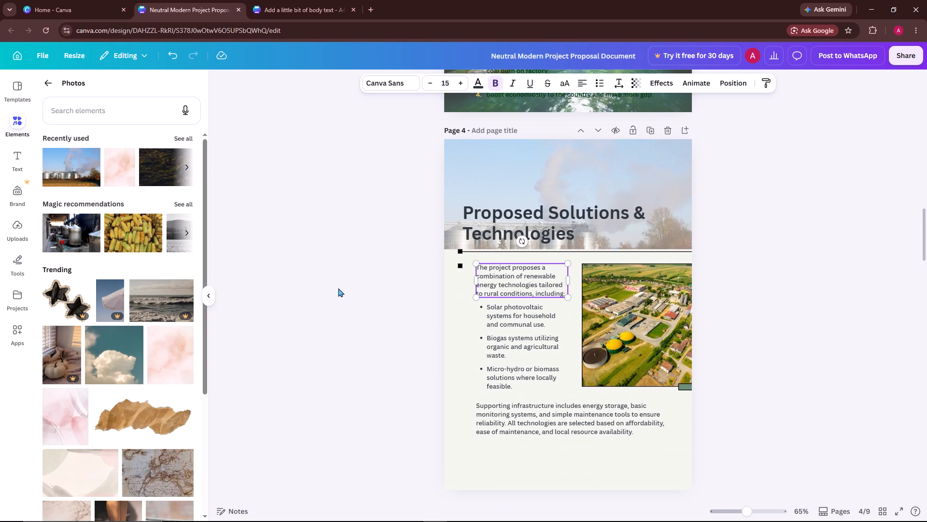
Look over pages 4 to 8 to check their headers, headings and photos.
scroll(338, 288, "down", 2)
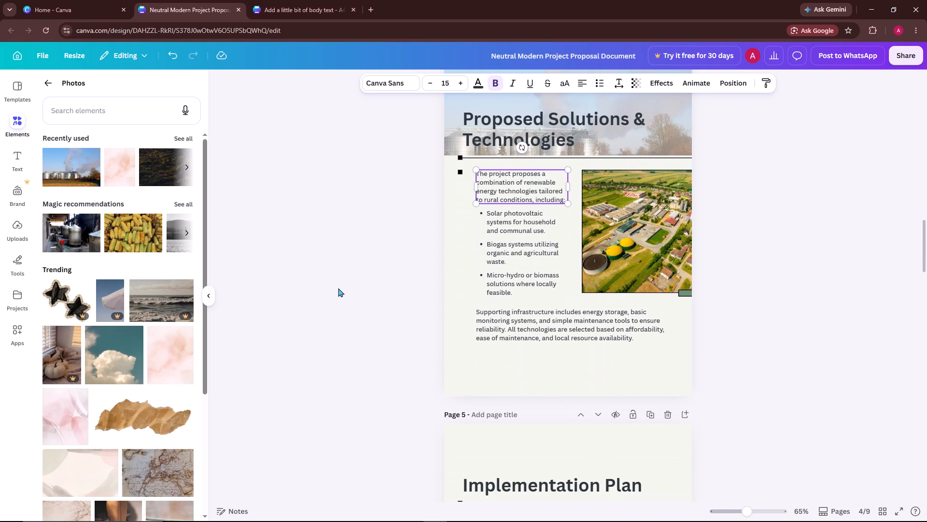
scroll(338, 288, "down", 2)
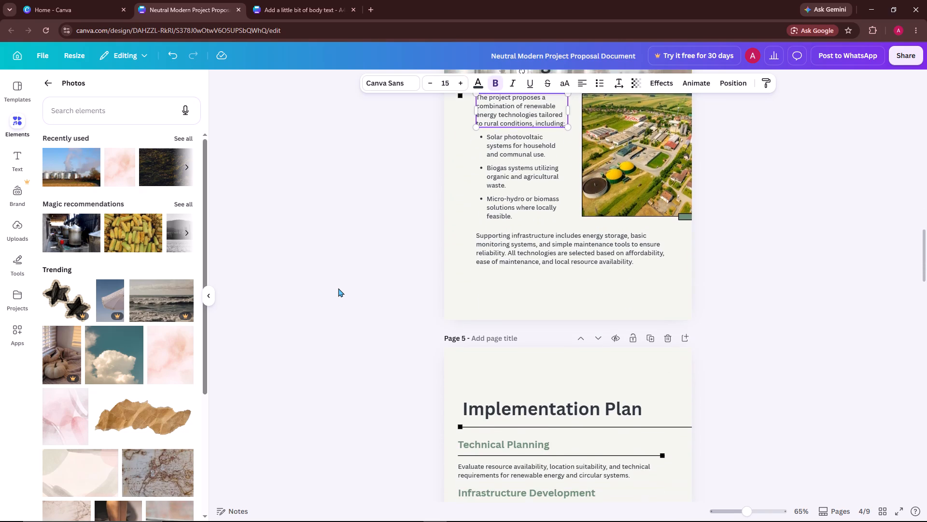
scroll(338, 288, "down", 15)
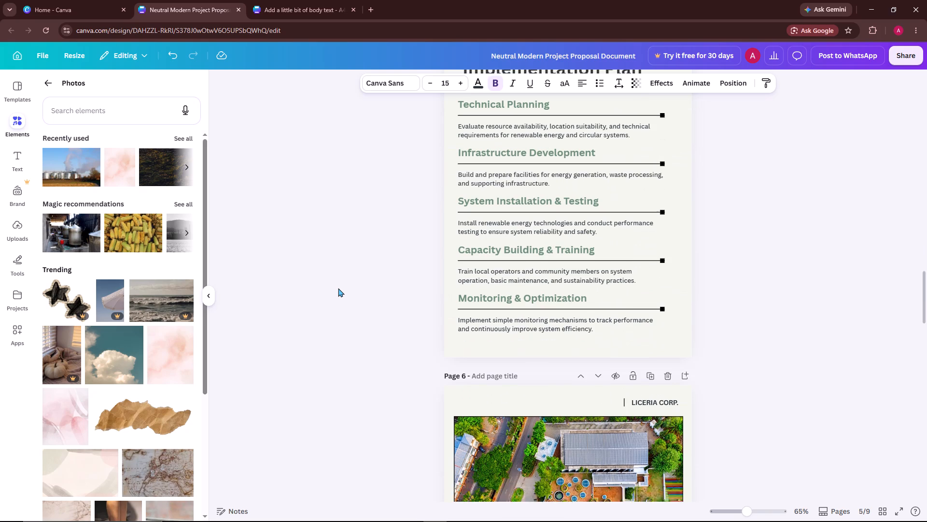
scroll(338, 288, "down", 12)
scroll(338, 288, "up", 2)
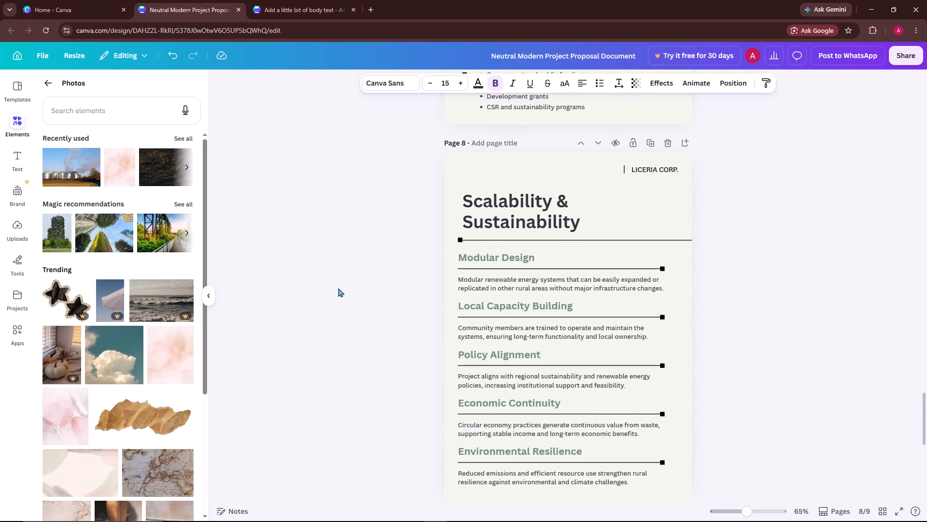
scroll(338, 288, "up", 20)
scroll(338, 288, "up", 8)
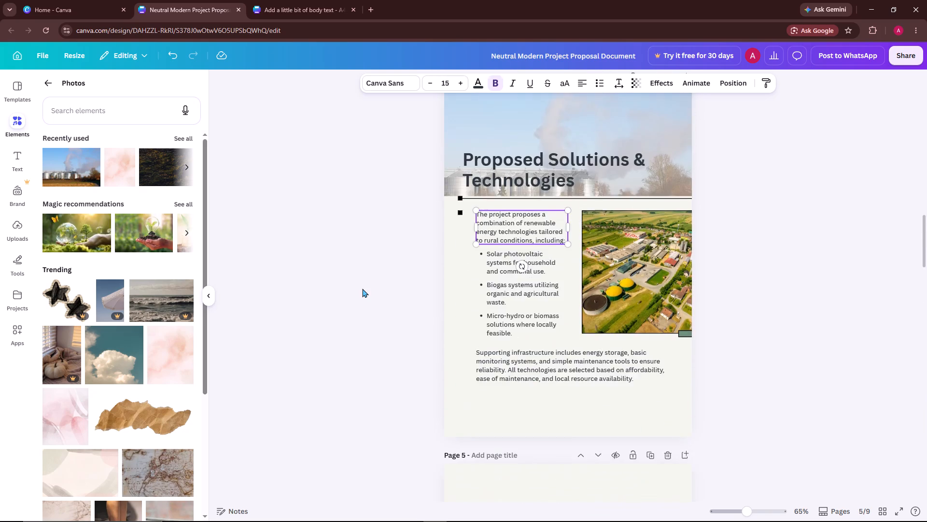
scroll(362, 289, "up", 6)
scroll(362, 289, "down", 19)
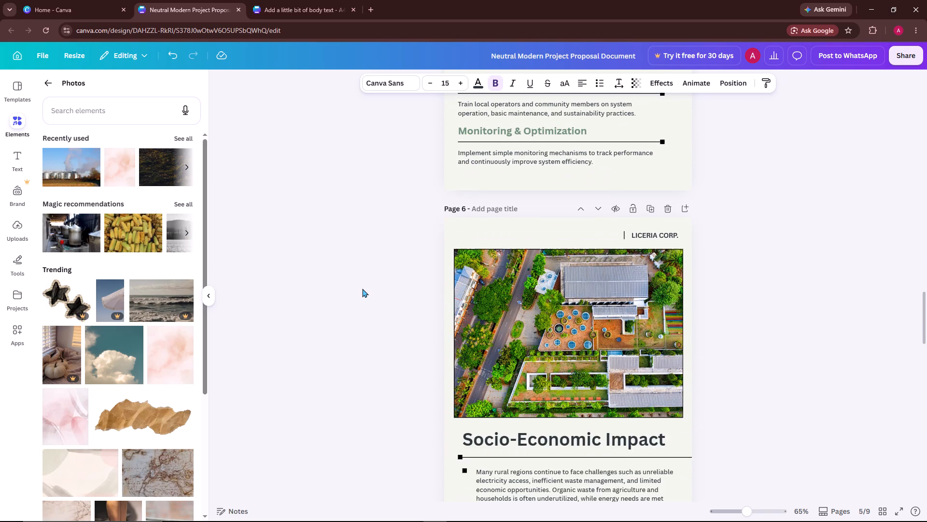
Collapse the photo browser and review pages 6 to 9 of the proposal.
left_click(211, 296)
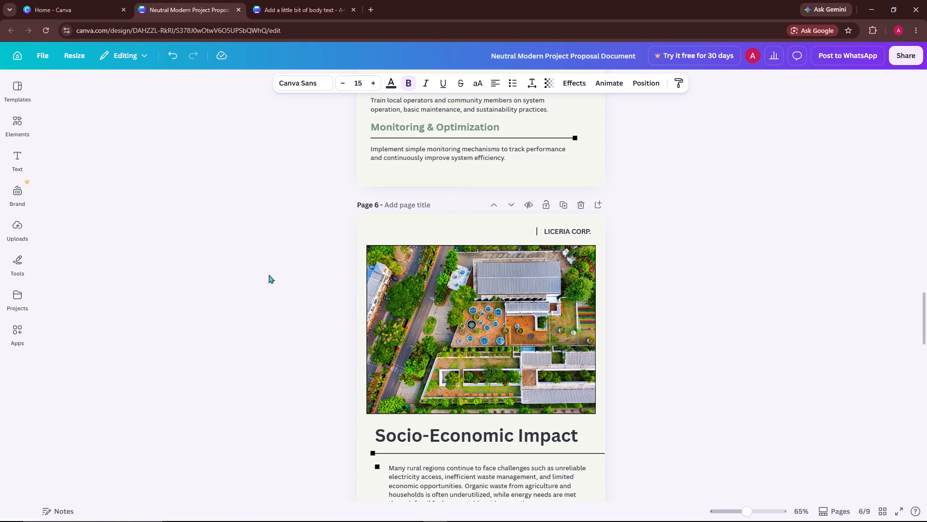
scroll(319, 271, "down", 6)
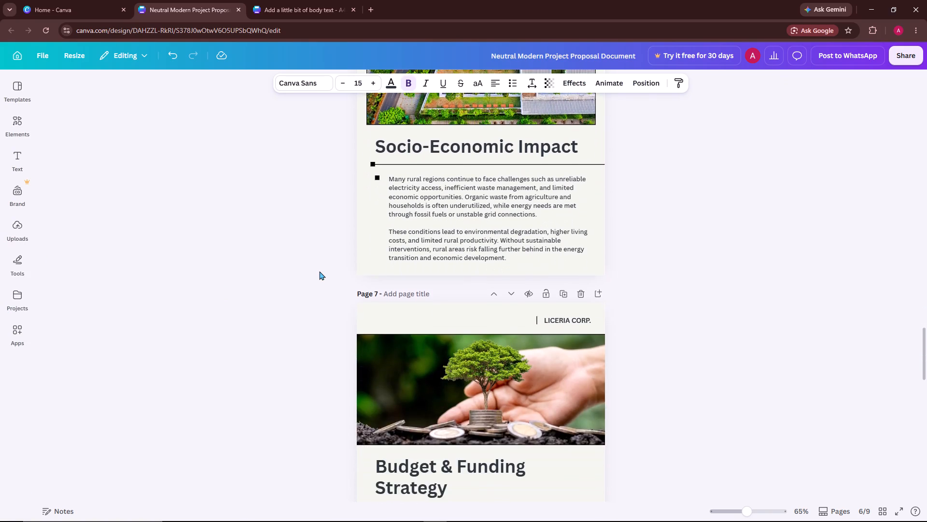
scroll(319, 271, "down", 11)
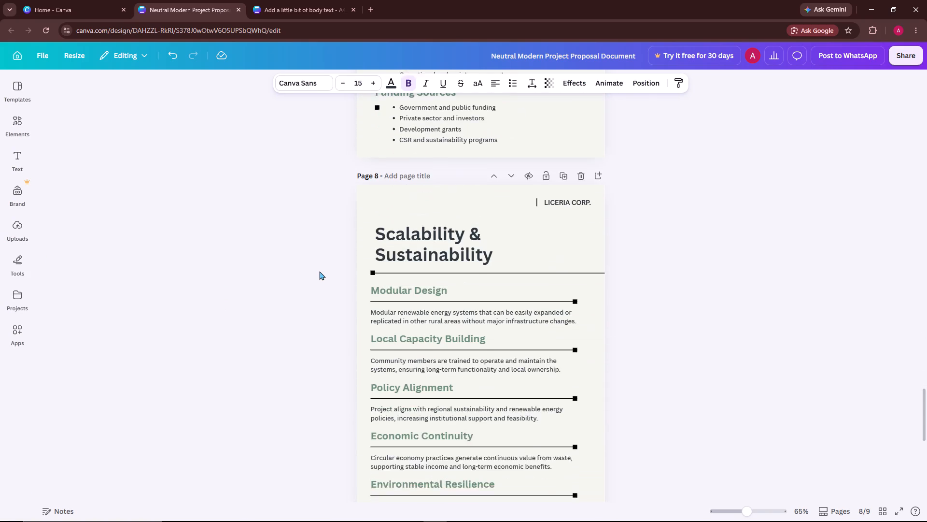
scroll(319, 271, "down", 9)
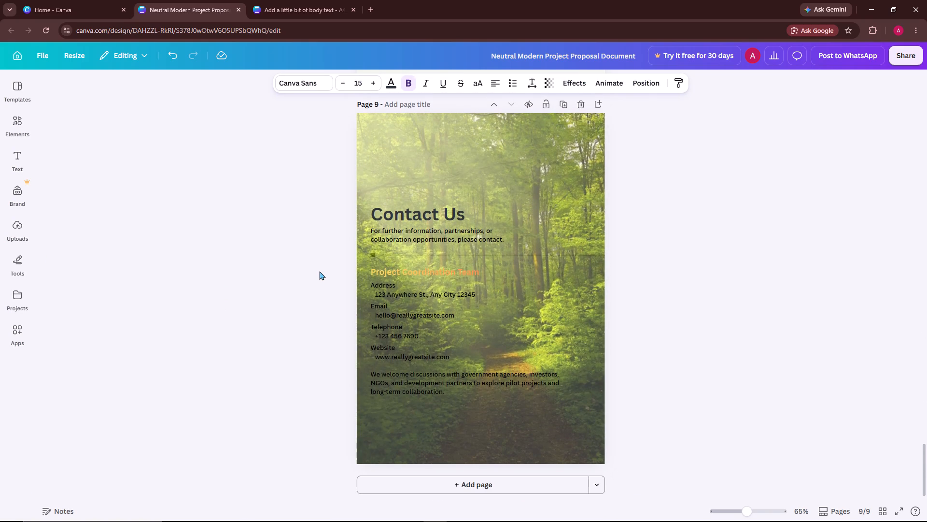
scroll(319, 271, "down", 3)
scroll(319, 271, "up", 12)
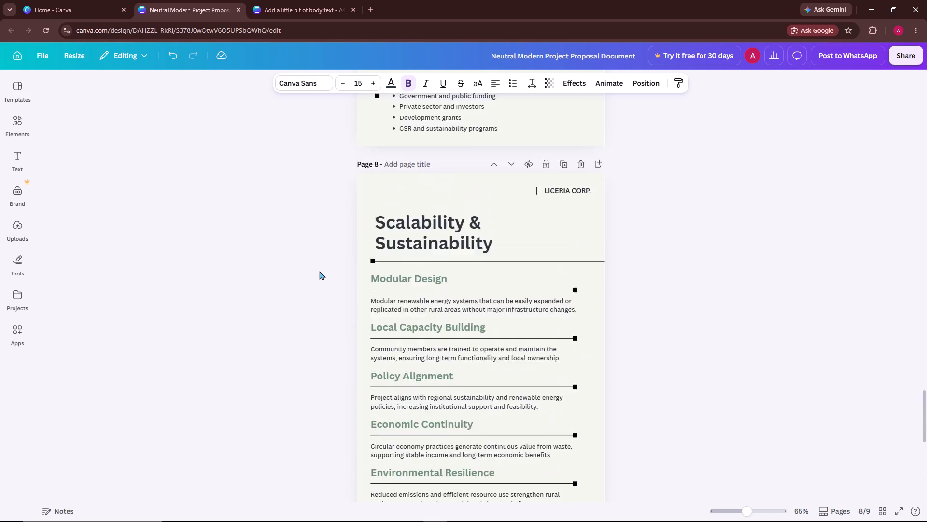
Show all pages of the proposal together in the grid overview to check their overall look.
scroll(319, 271, "up", 14)
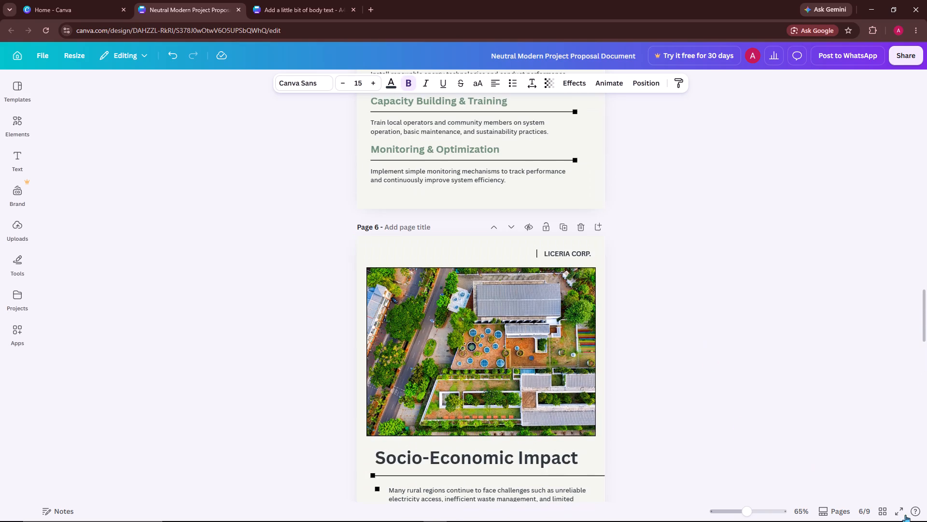
left_click(884, 512)
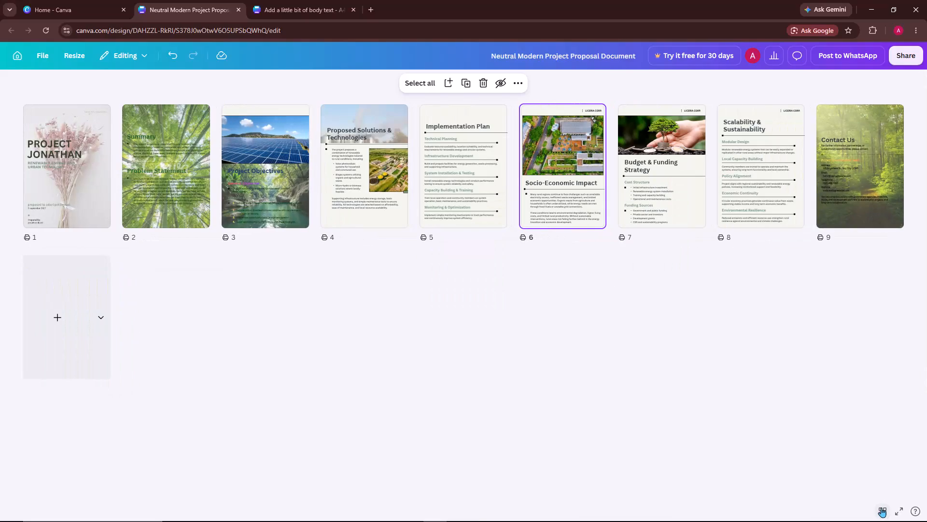
scroll(154, 305, "down", 2)
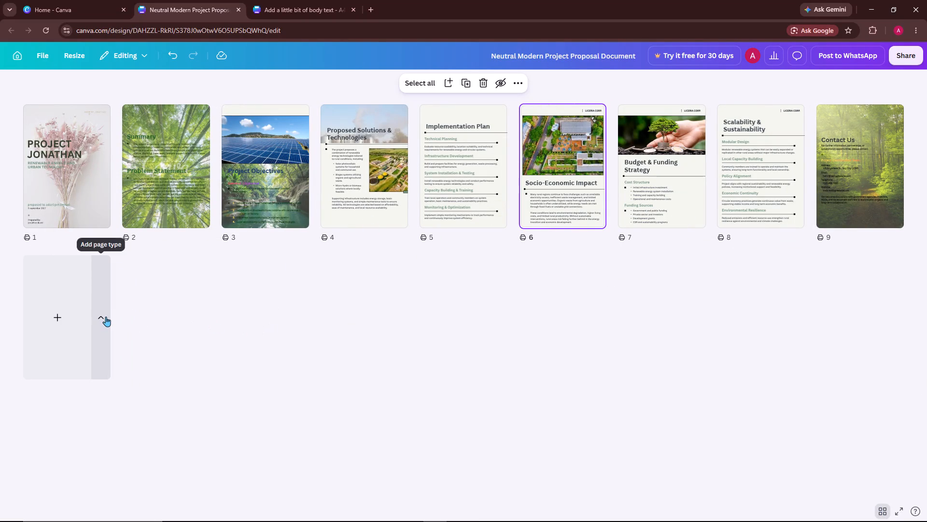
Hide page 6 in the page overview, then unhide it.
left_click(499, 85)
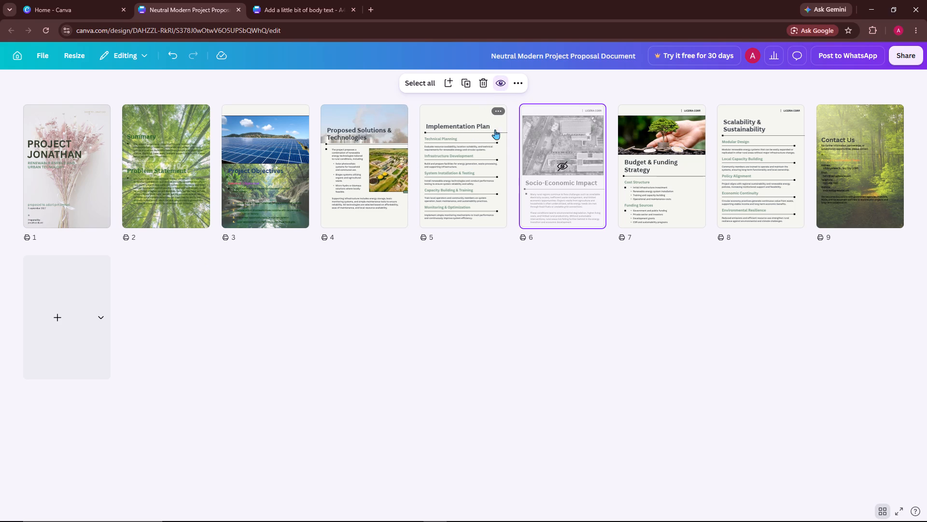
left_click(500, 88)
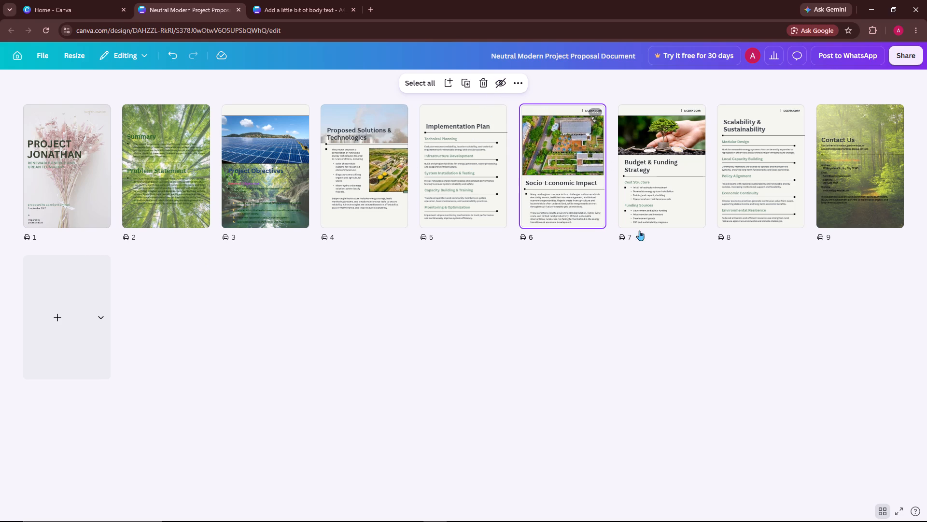
Leave the page overview and preview pages 6 to 8 in full screen, then exit the preview.
left_click(889, 512)
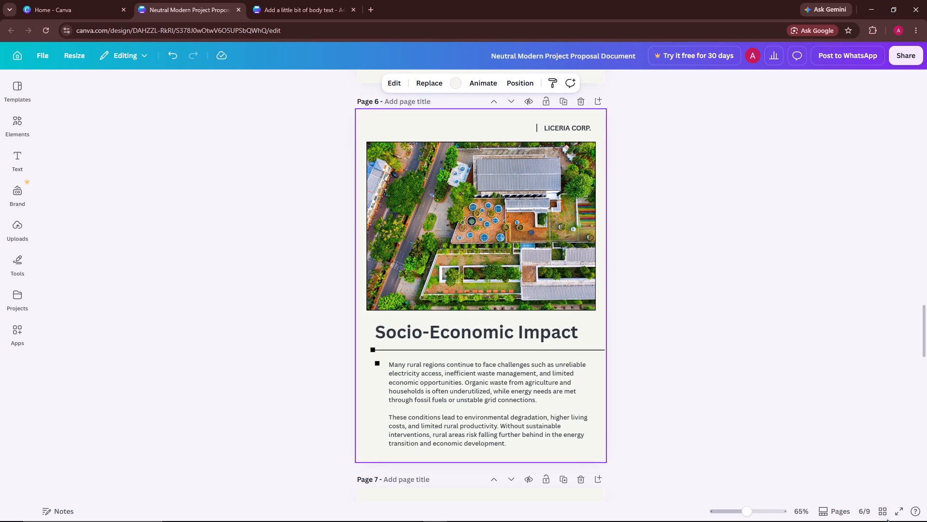
left_click(899, 514)
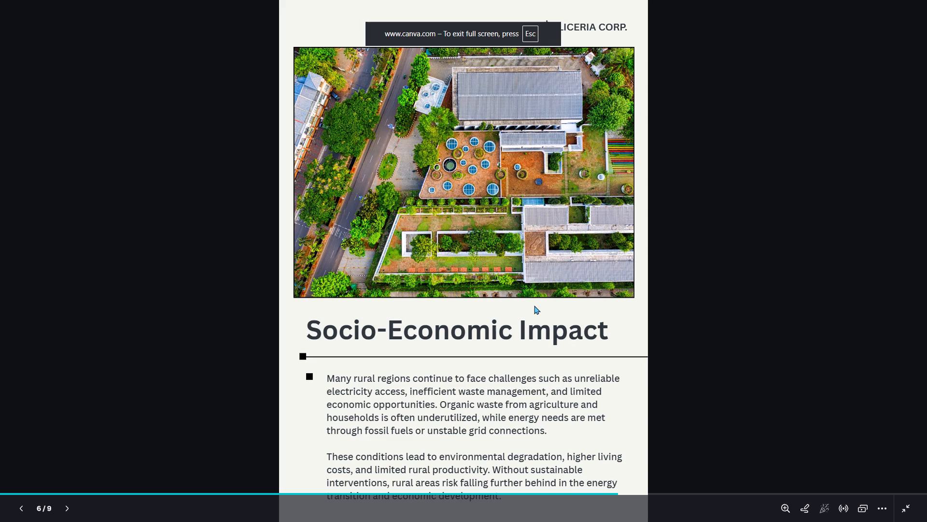
scroll(313, 200, "down", 3)
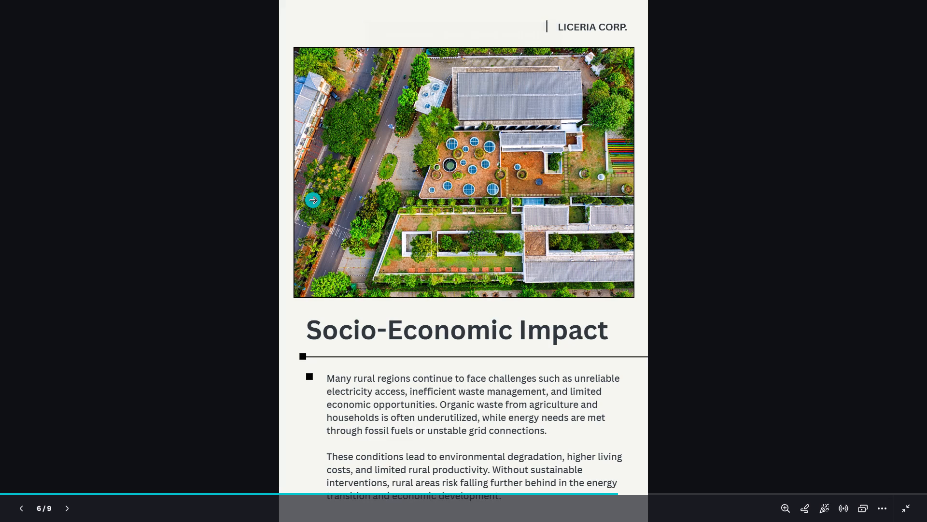
left_click(360, 383)
left_click(406, 383)
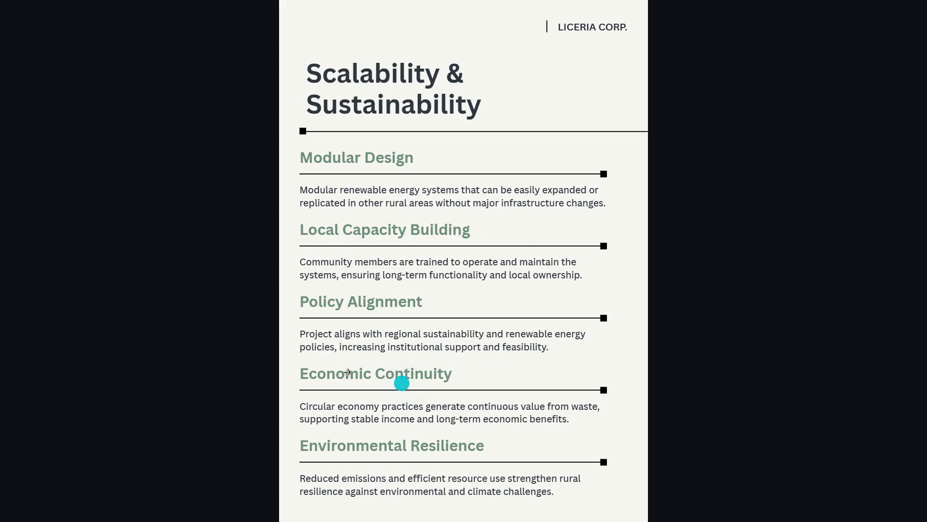
left_click(913, 507)
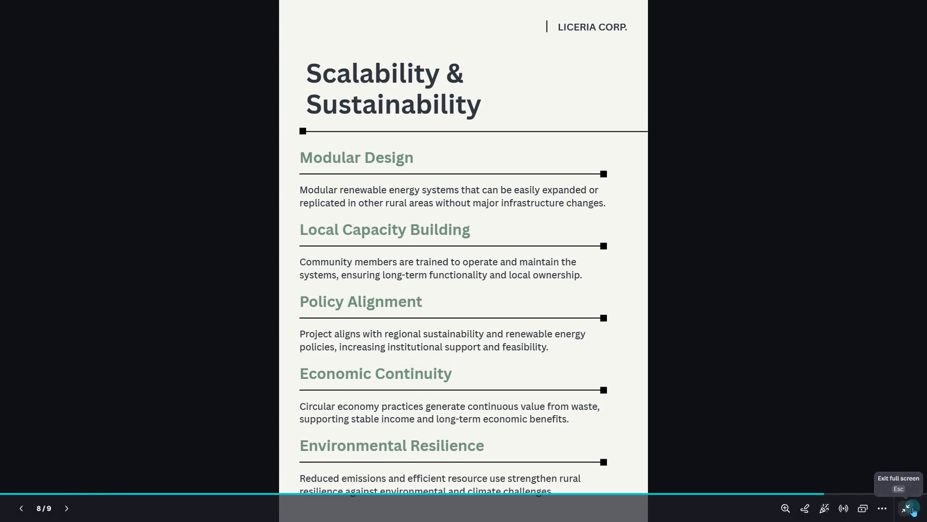
Look back from page 8 to page 4 and select the supporting infrastructure paragraph on page 4.
scroll(697, 322, "up", 6)
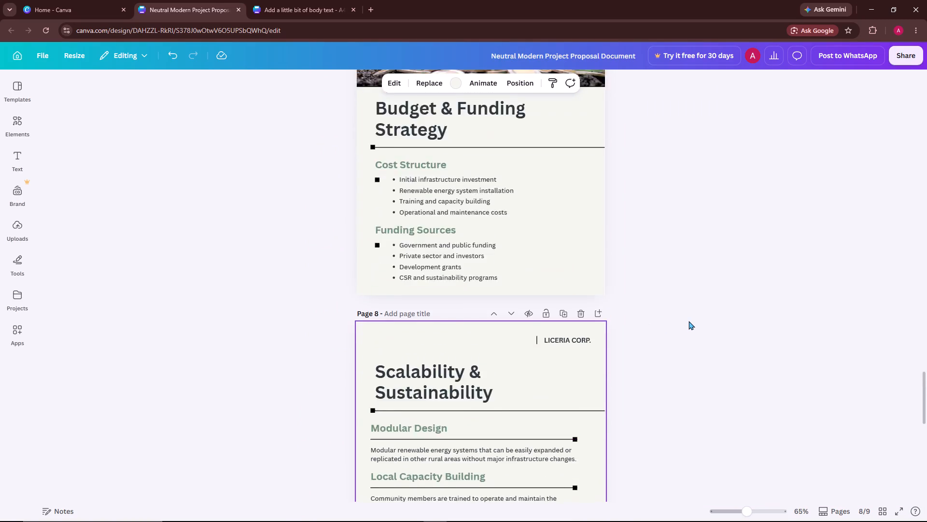
scroll(688, 321, "up", 20)
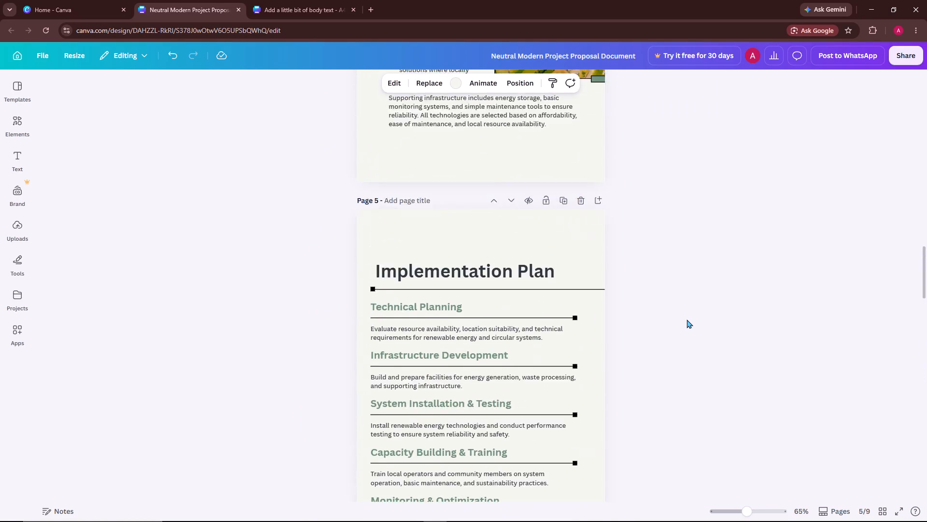
scroll(687, 319, "up", 6)
scroll(687, 319, "down", 2)
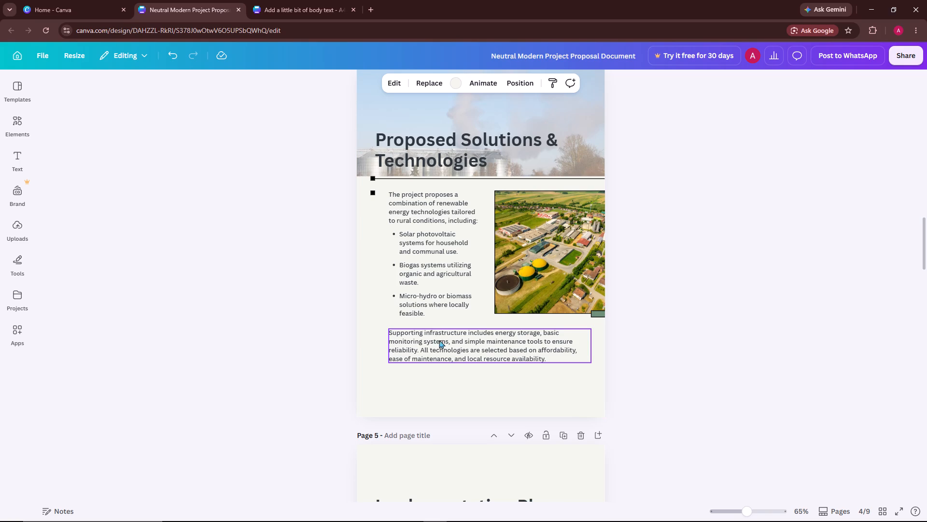
left_click(464, 340)
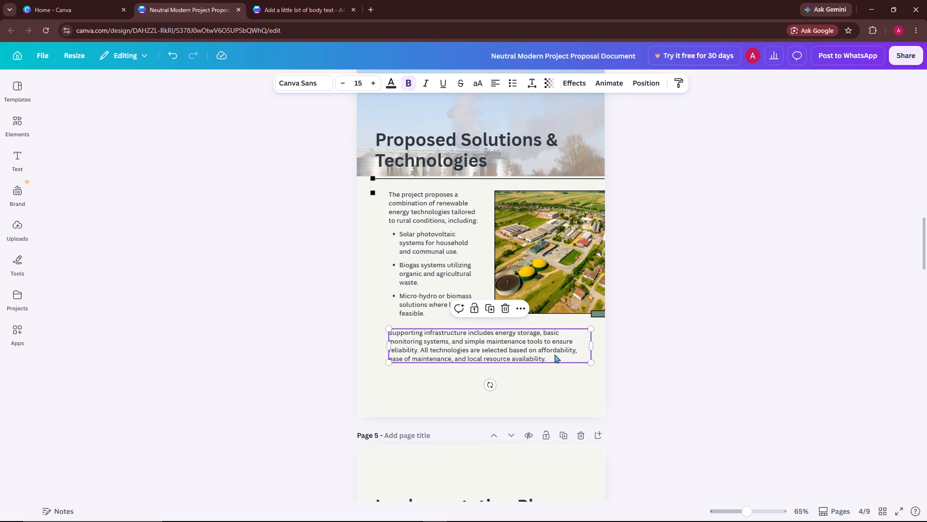
Review the cover and pages 2 to 4, checking their photos and text.
scroll(253, 317, "up", 3)
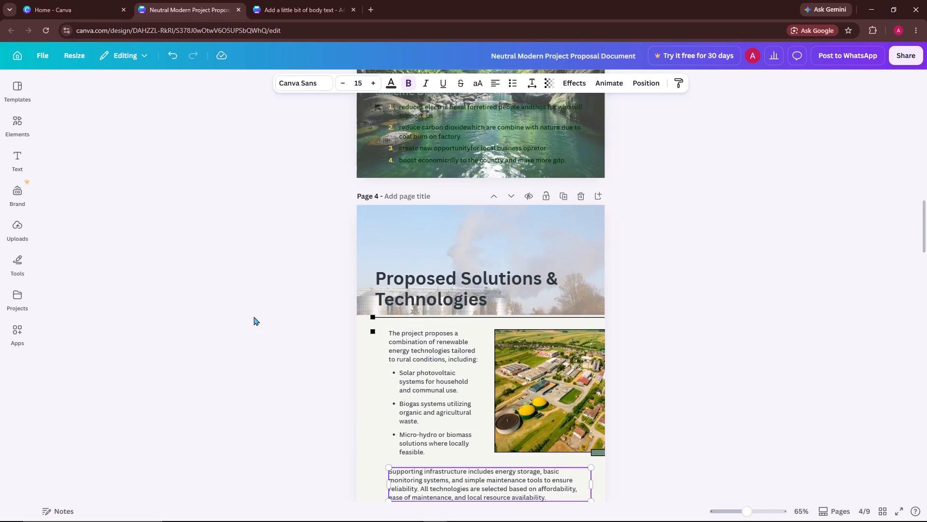
scroll(253, 317, "up", 17)
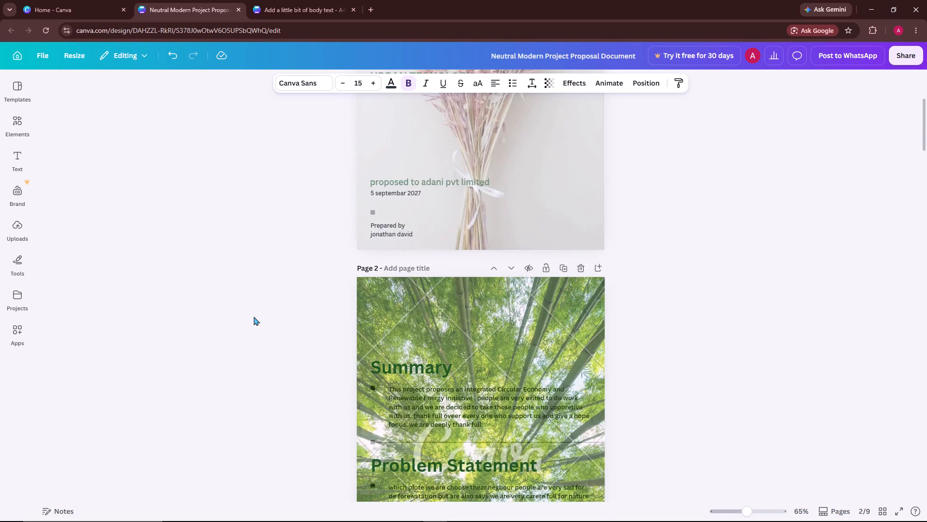
scroll(253, 317, "up", 8)
scroll(253, 317, "down", 7)
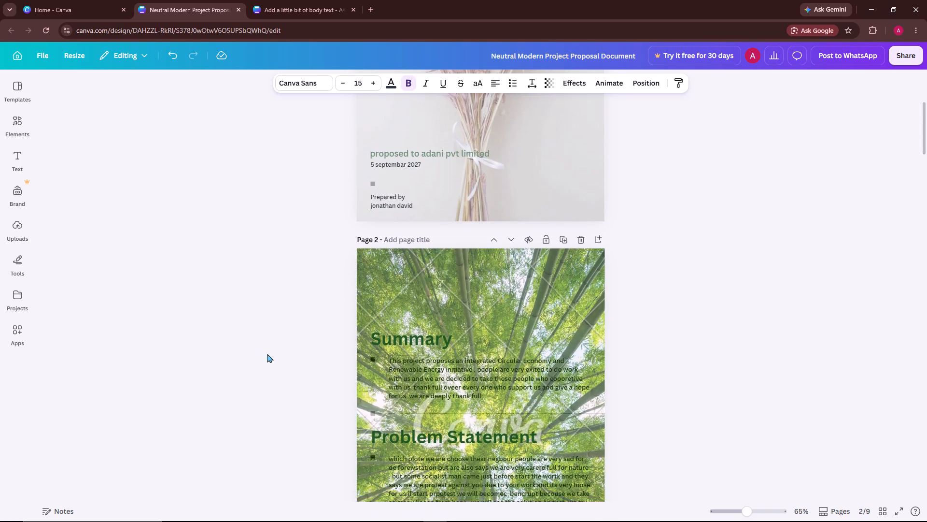
scroll(267, 354, "down", 17)
scroll(291, 319, "down", 2)
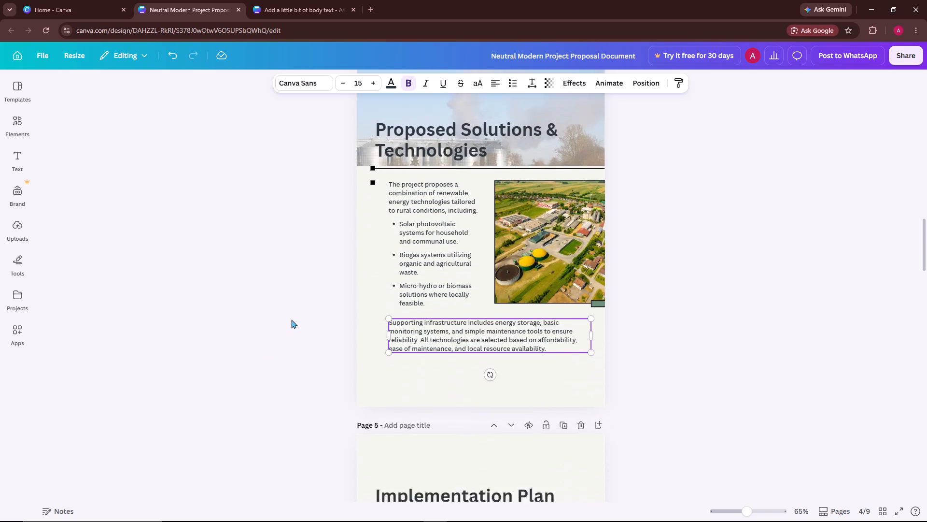
Examine the layout of the Implementation Plan page against the end of page 4 and the start of page 6.
scroll(291, 319, "down", 4)
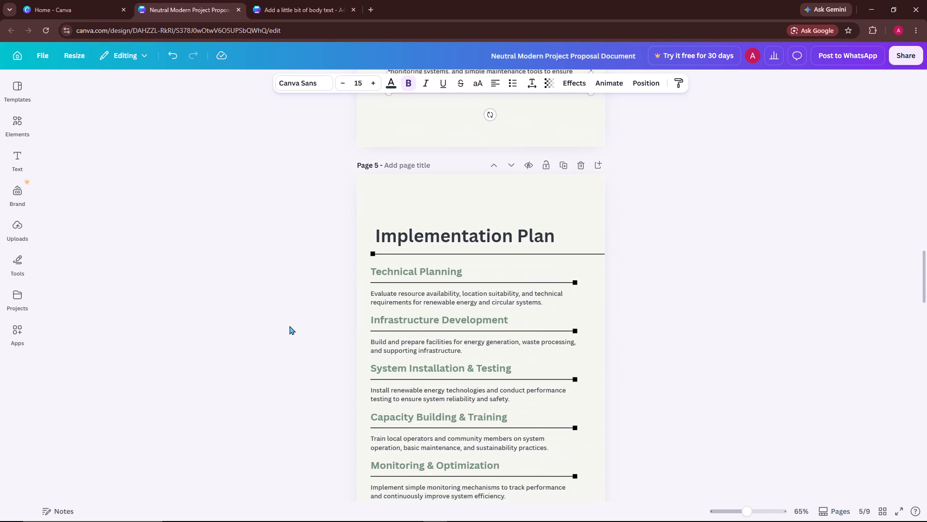
scroll(289, 326, "down", 1)
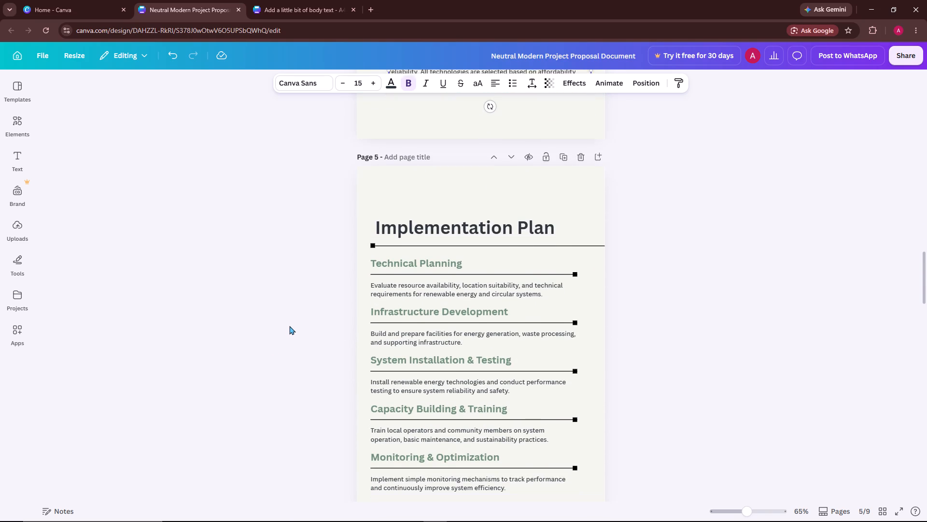
scroll(289, 325, "down", 2)
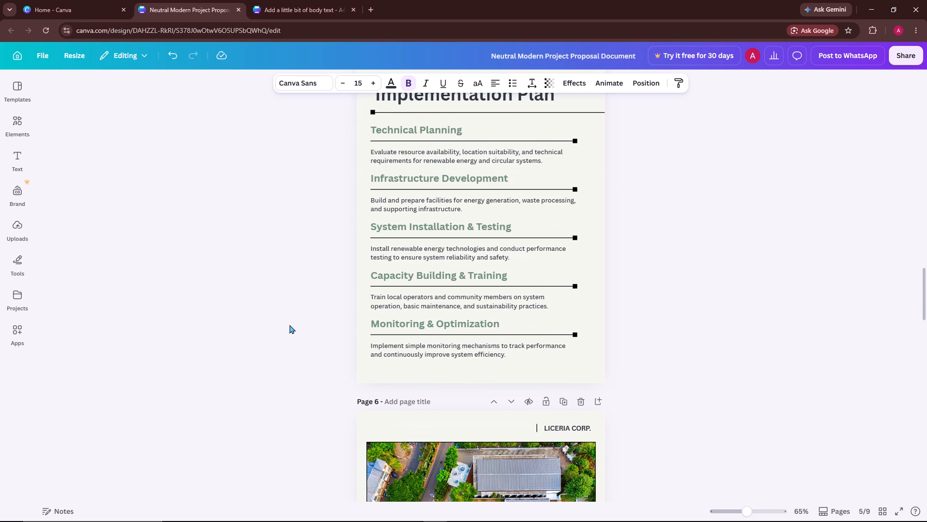
scroll(289, 322, "up", 4)
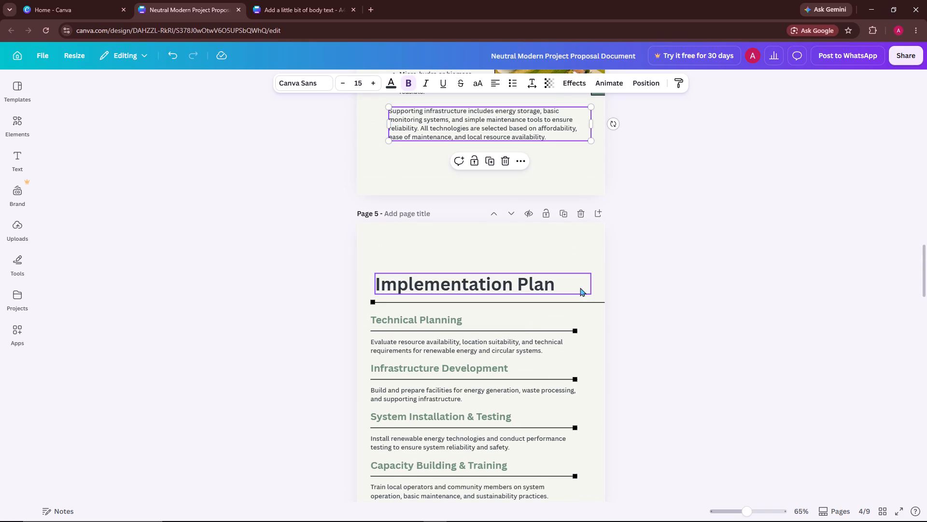
scroll(528, 424, "down", 2)
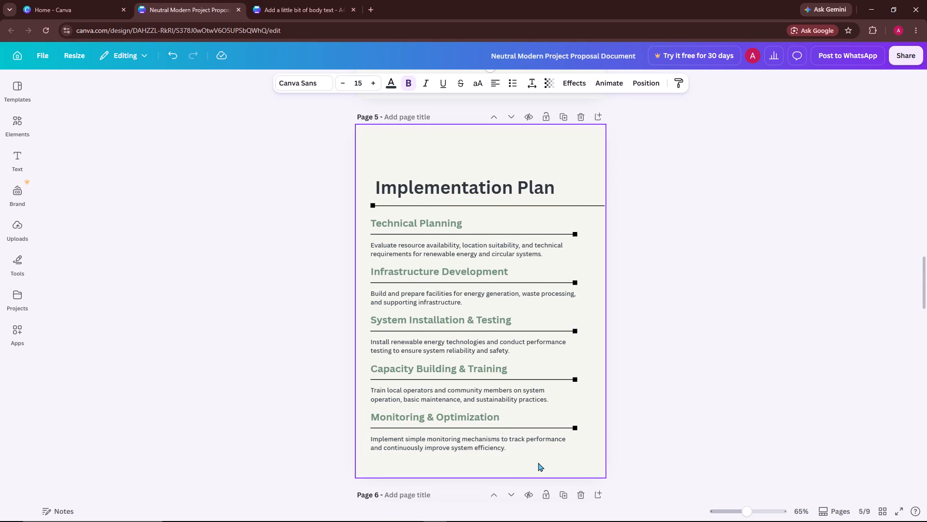
Add a body text box to page 5 reading "MOST IMPORTENT THINGS".
left_click(16, 154)
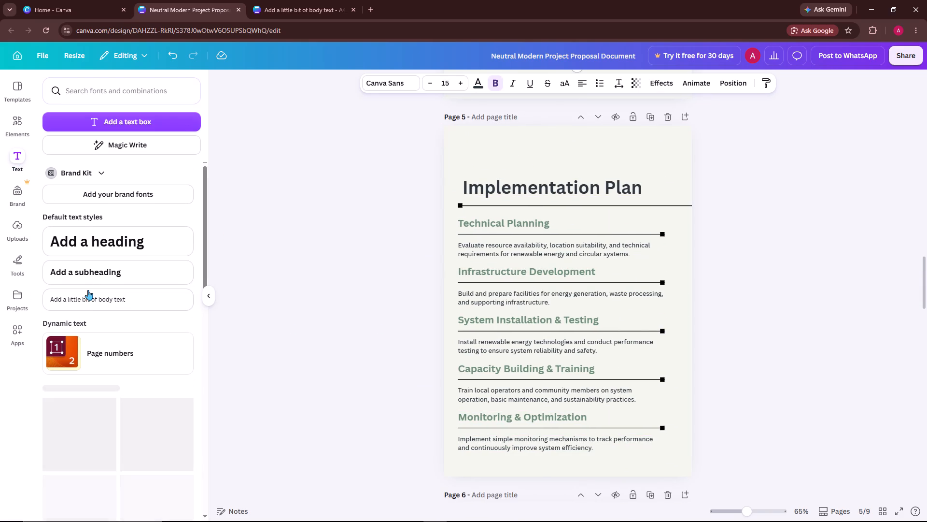
left_click(87, 299)
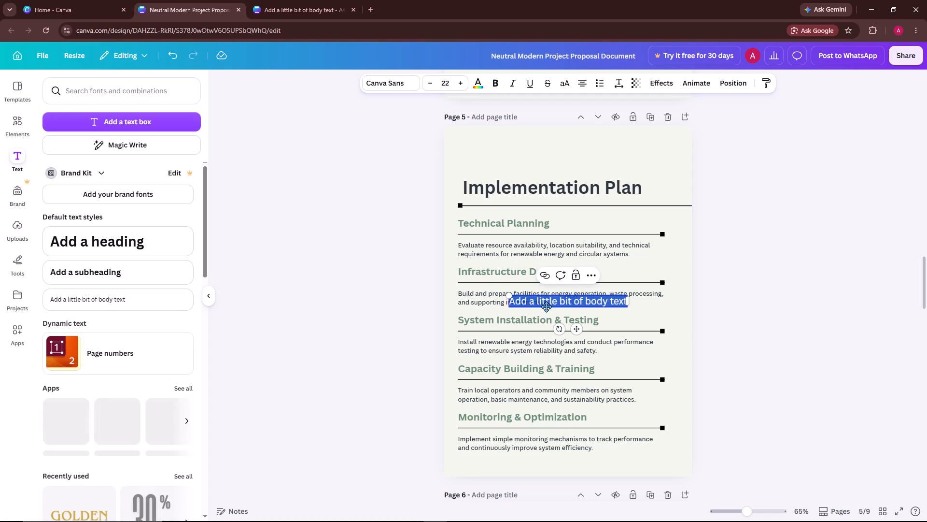
type("MOST")
key("space")
type("IMPO")
type("RTENT THINGS")
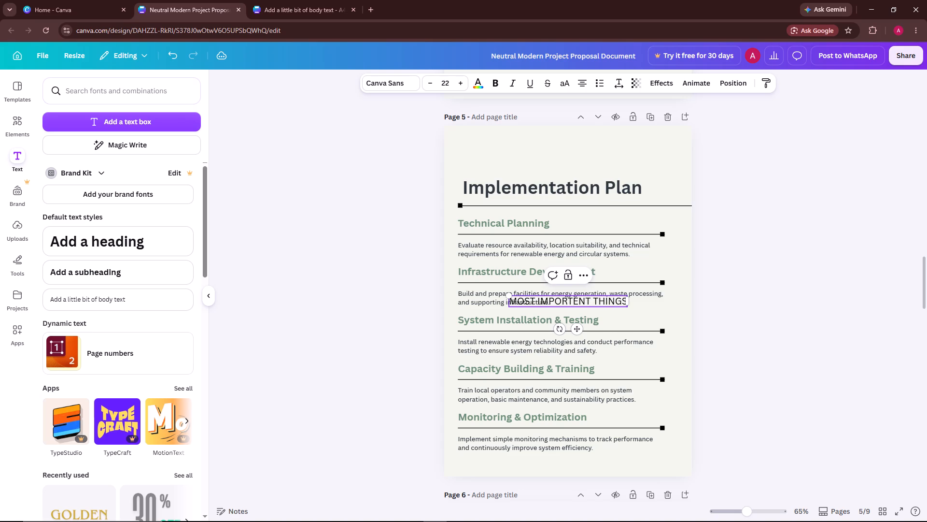
Browse the font combinations and add two copies of the handwritten "love always" design to page 5.
scroll(316, 226, "down", 4)
scroll(96, 243, "down", 3)
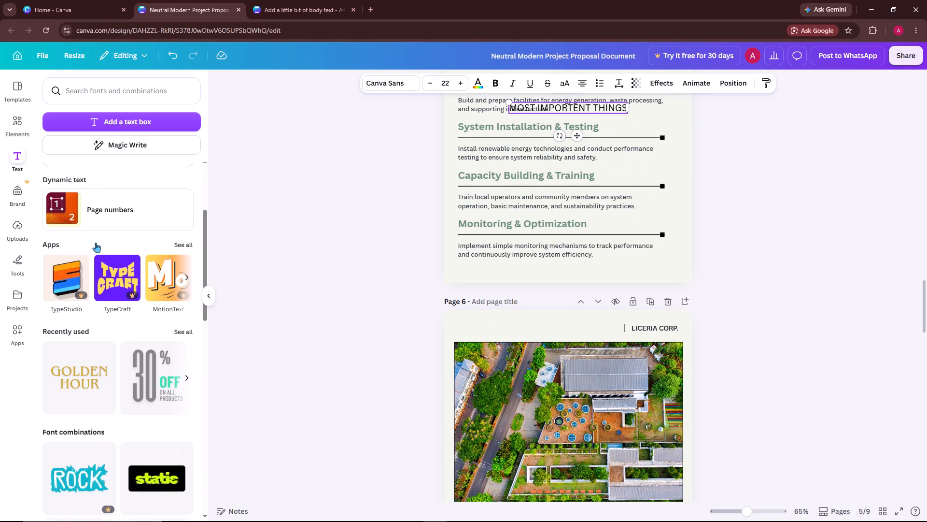
scroll(96, 243, "down", 9)
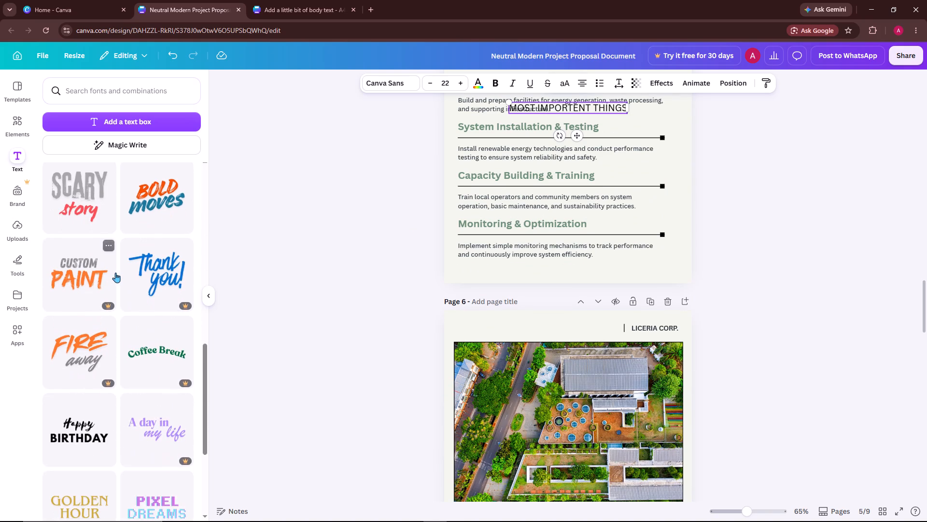
scroll(123, 270, "down", 3)
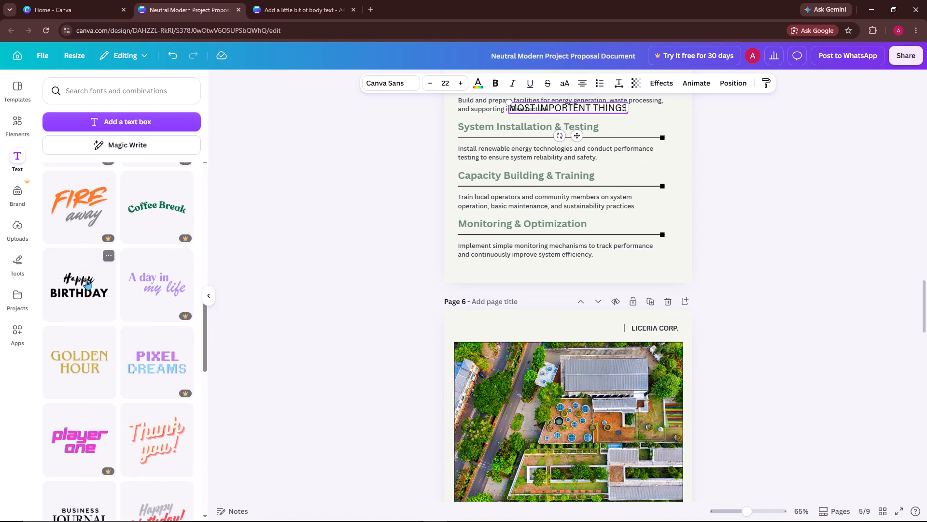
scroll(83, 282, "down", 6)
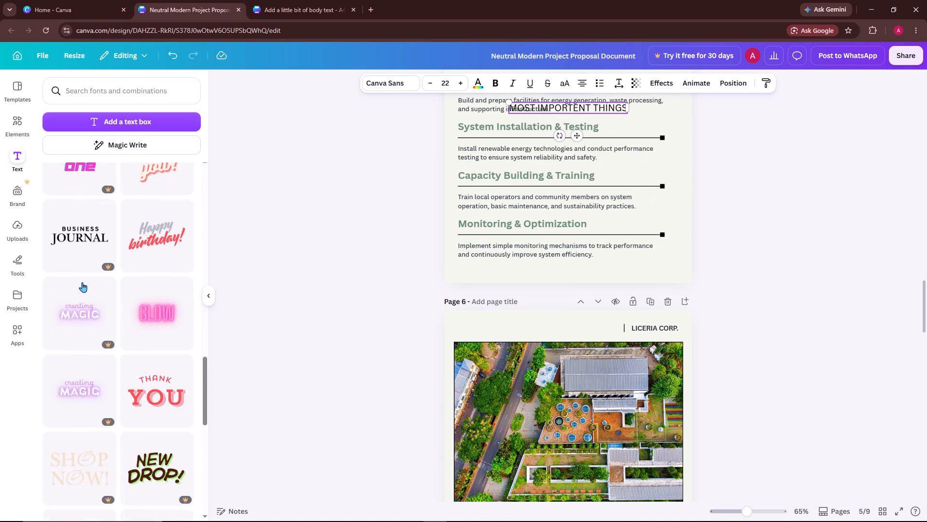
scroll(82, 282, "down", 4)
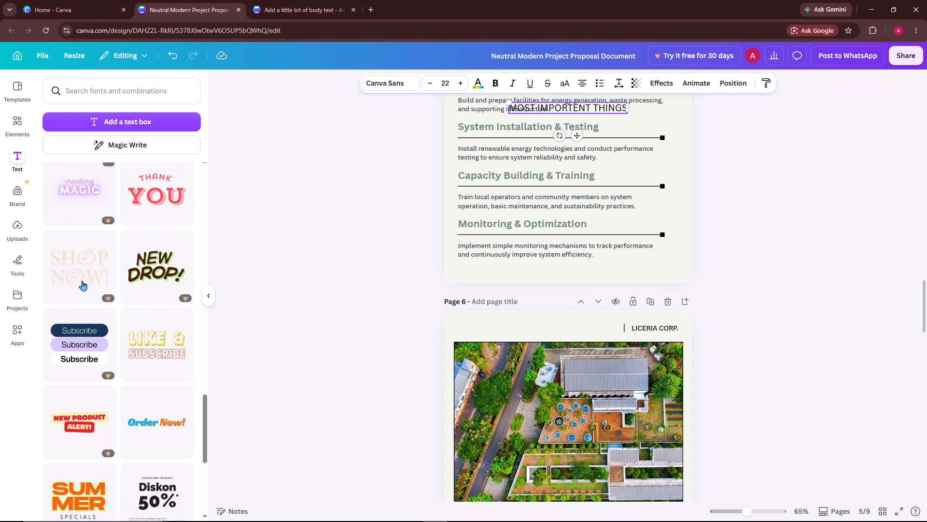
scroll(82, 281, "down", 4)
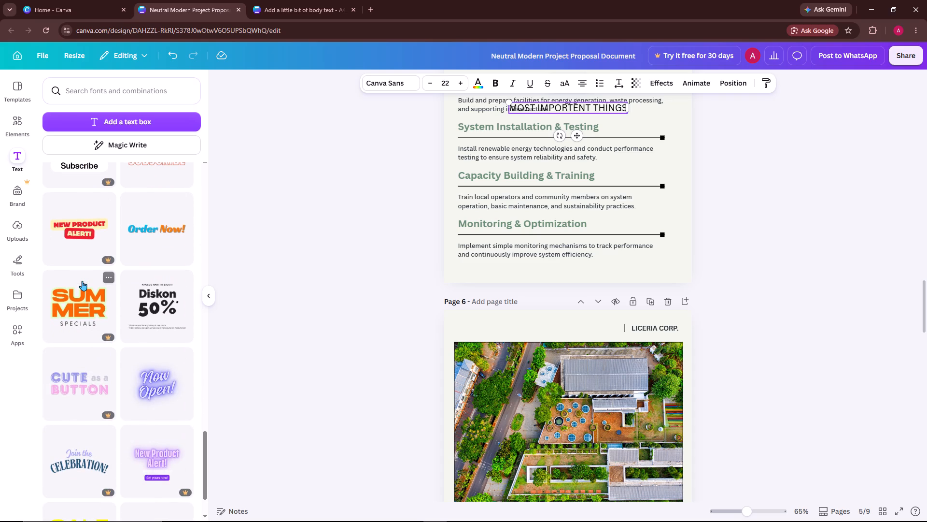
scroll(82, 281, "down", 5)
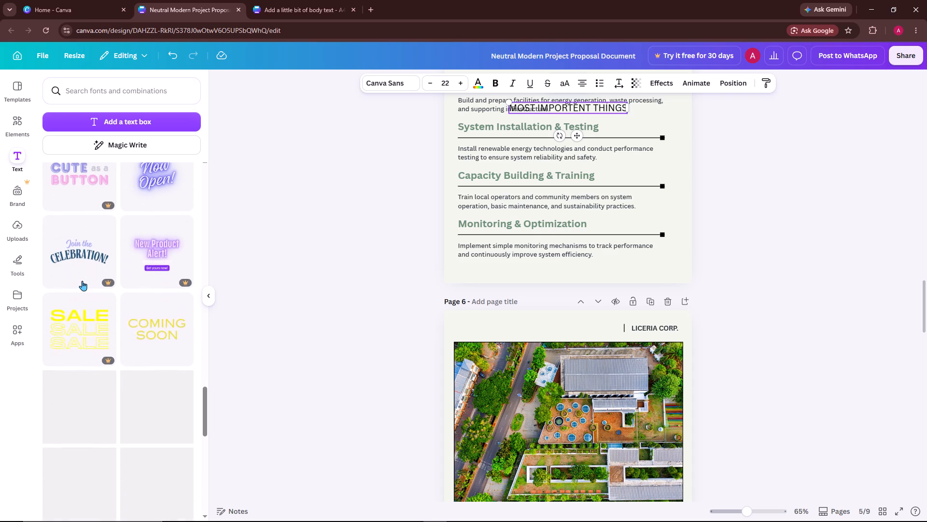
scroll(82, 281, "down", 2)
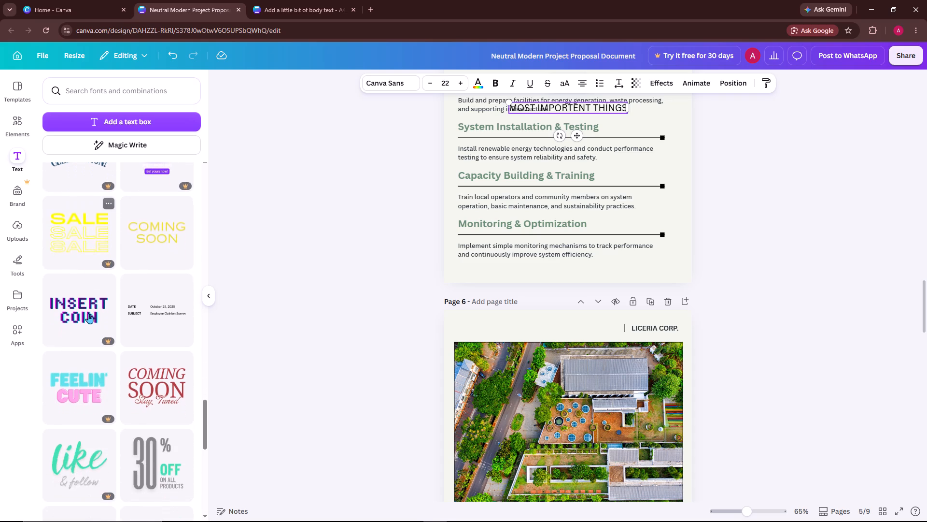
scroll(88, 305, "down", 6)
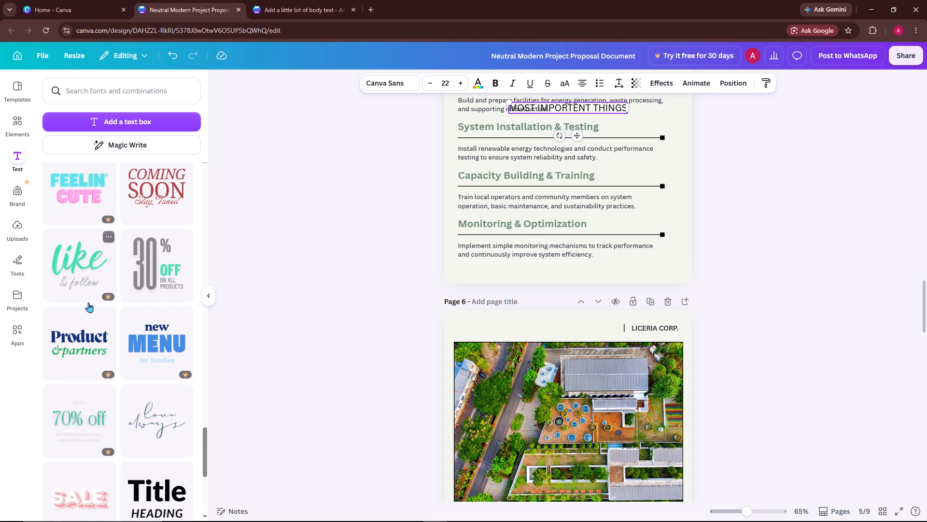
left_click(150, 335)
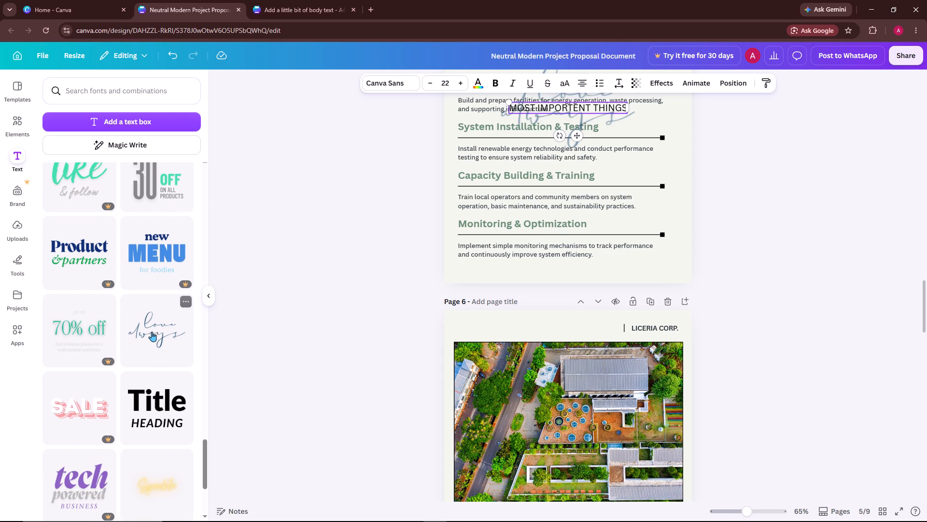
left_click(159, 322)
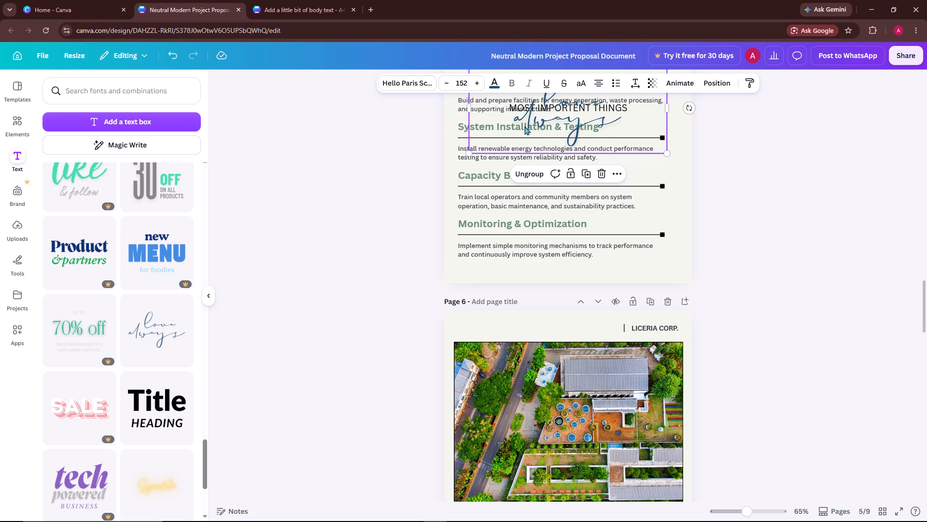
Replace the word "always" in the front script design on page 5 with "most importent things".
scroll(263, 275, "up", 2)
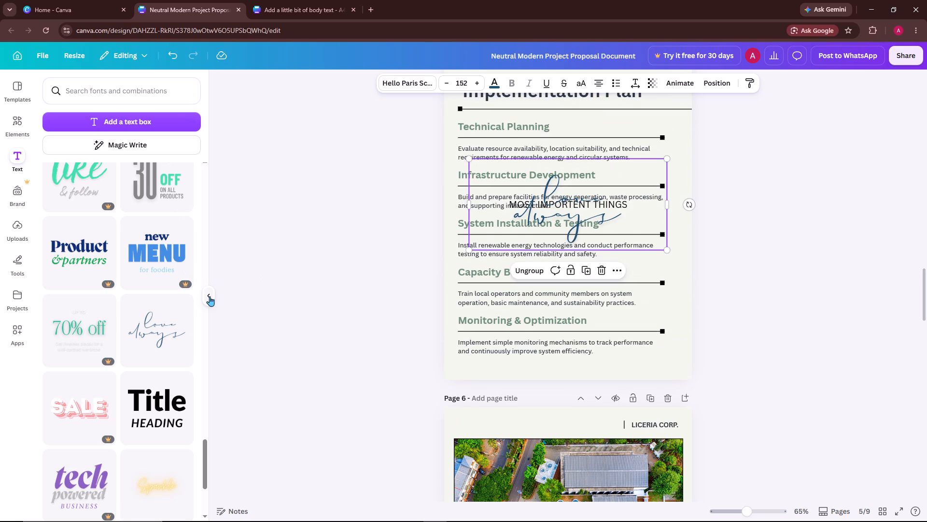
left_click(210, 296)
left_click(501, 222)
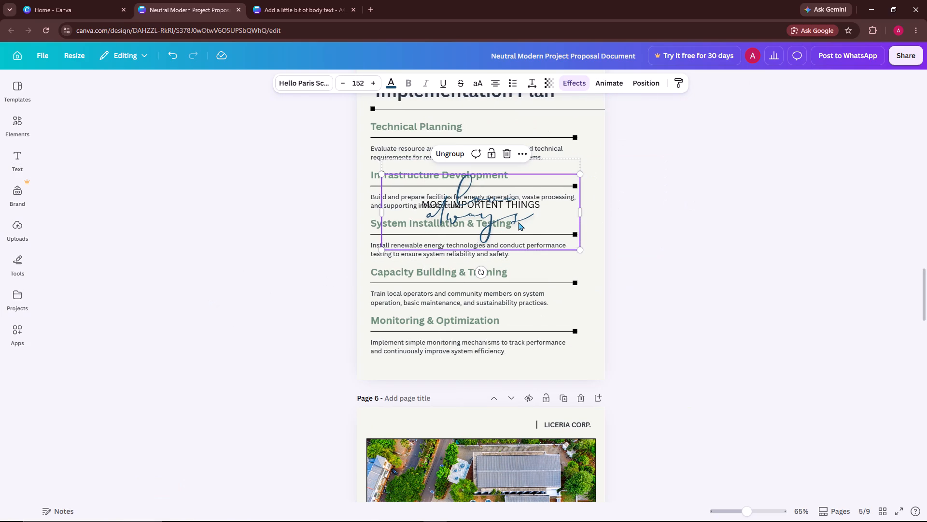
left_click(518, 222)
key("BackSpace")
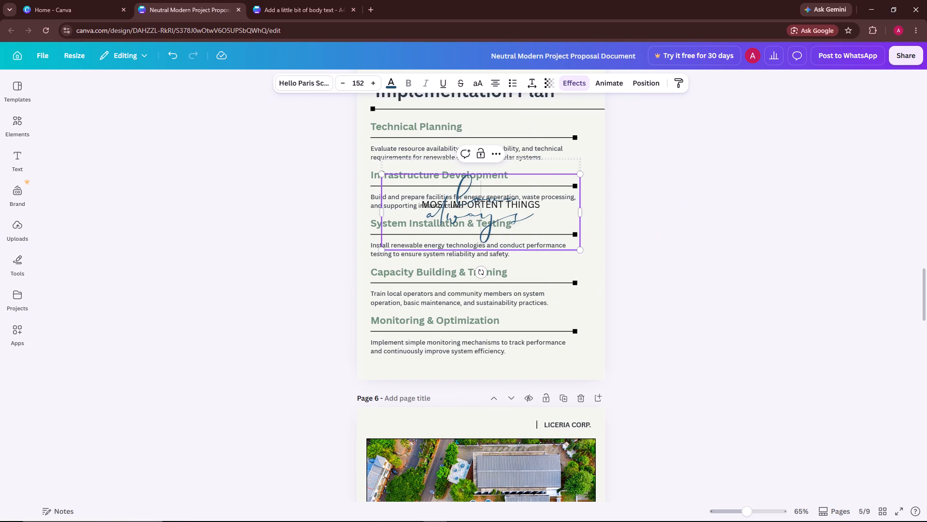
type("most")
key("space")
type("imo")
key("BackSpace")
type("portent")
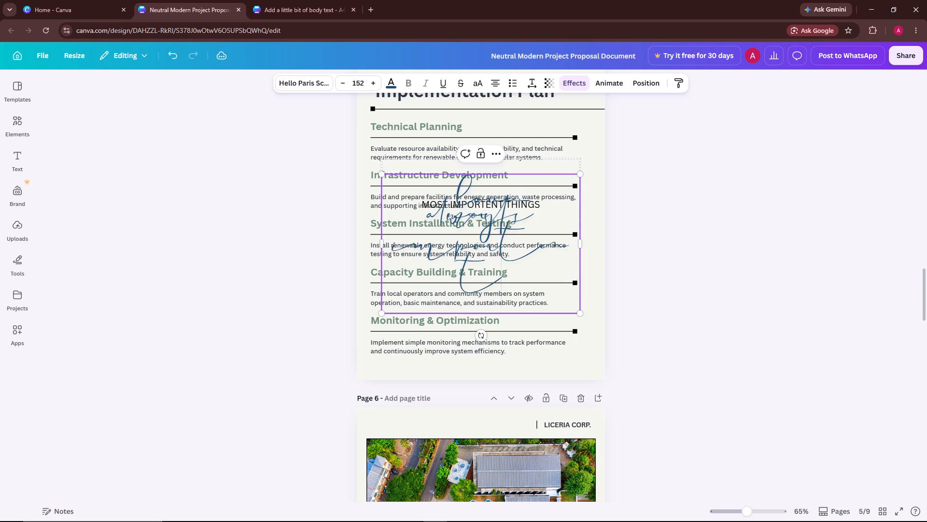
type("thin")
type("gs")
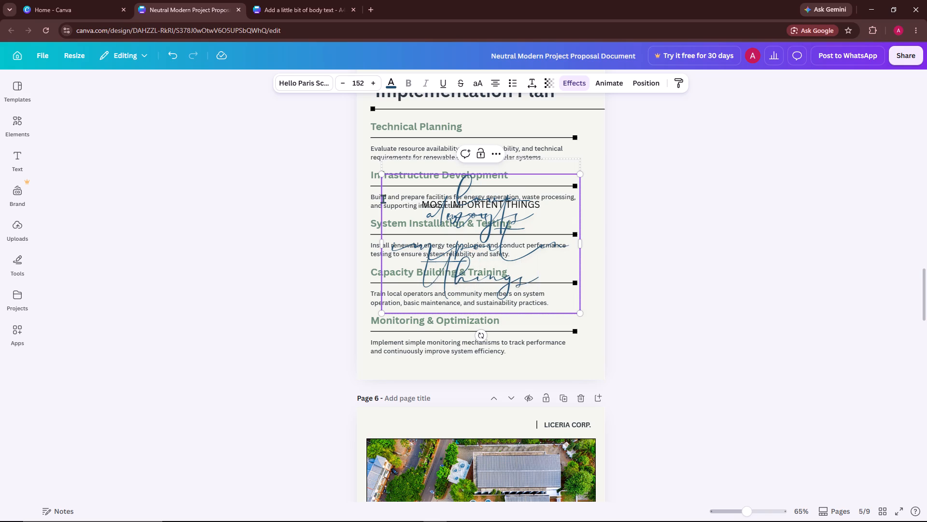
Shrink the script "most importent things" text on page 5 to a font size of about 55.9.
left_click_drag(381, 173, 394, 229)
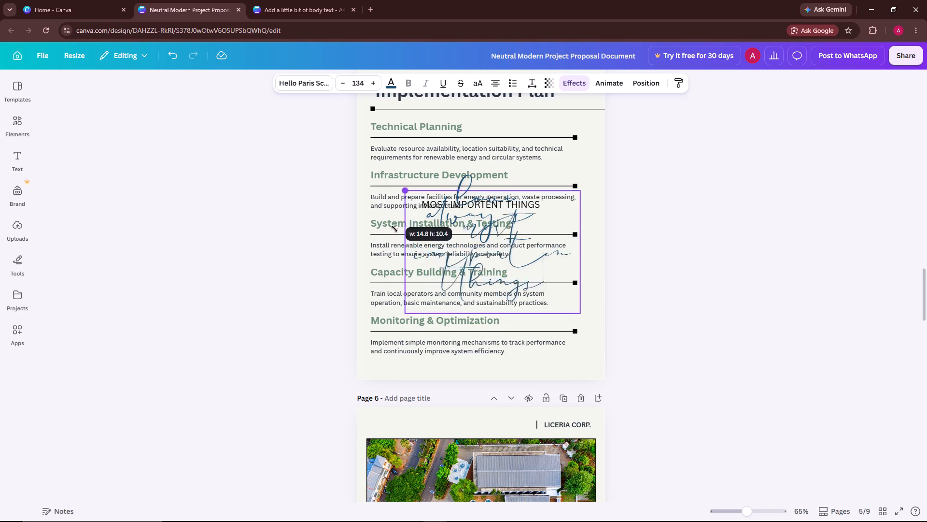
left_click_drag(394, 229, 452, 339)
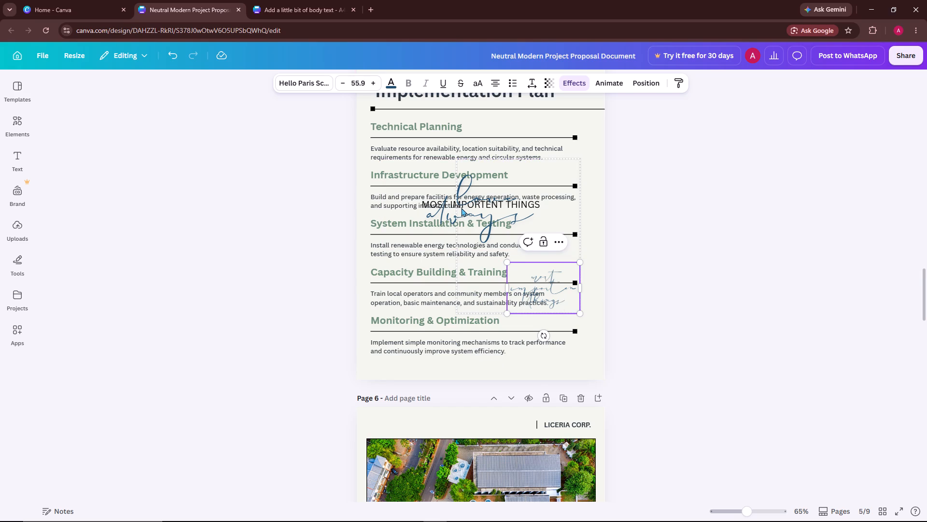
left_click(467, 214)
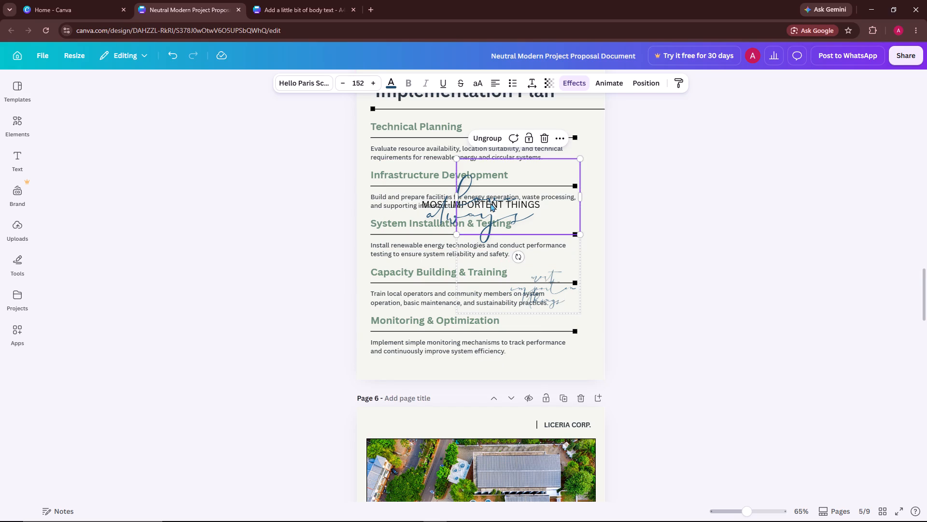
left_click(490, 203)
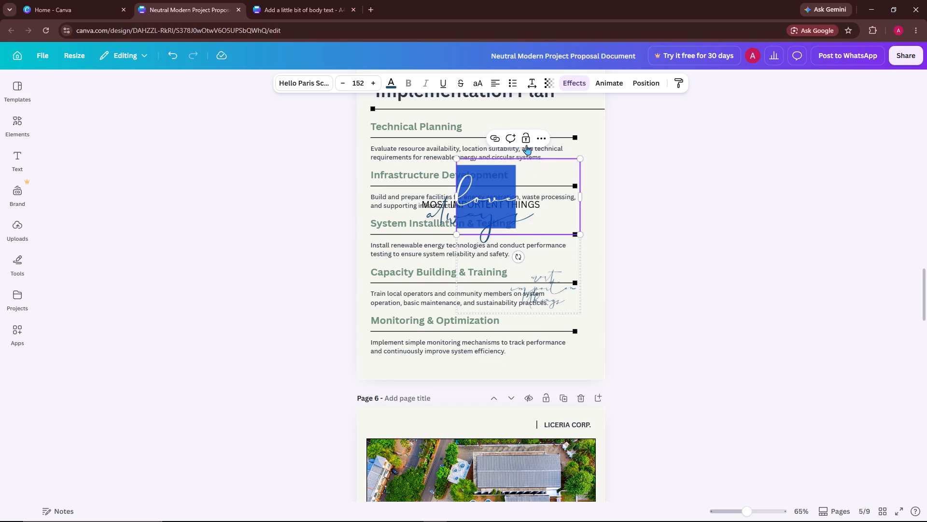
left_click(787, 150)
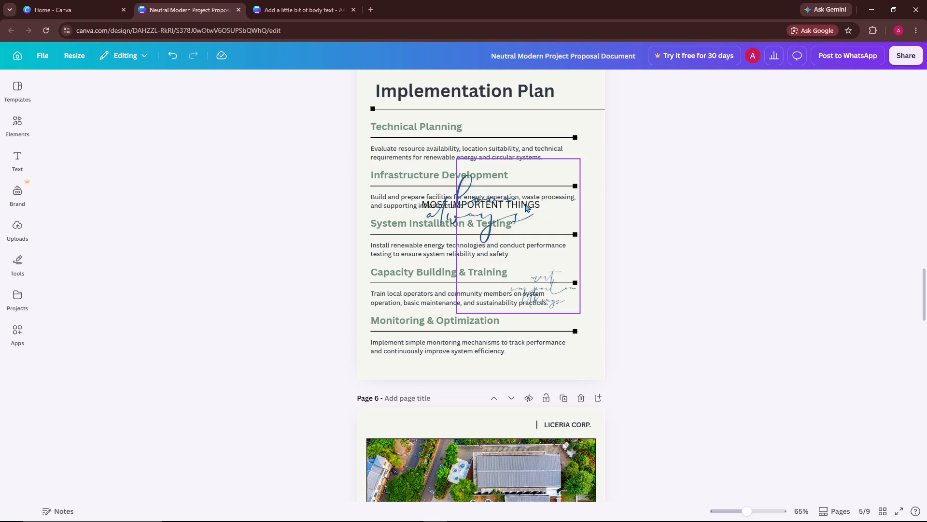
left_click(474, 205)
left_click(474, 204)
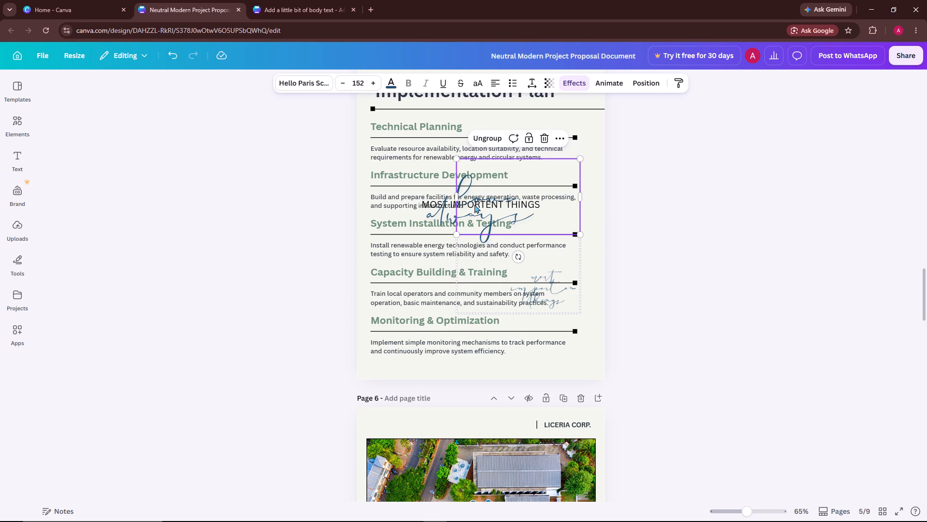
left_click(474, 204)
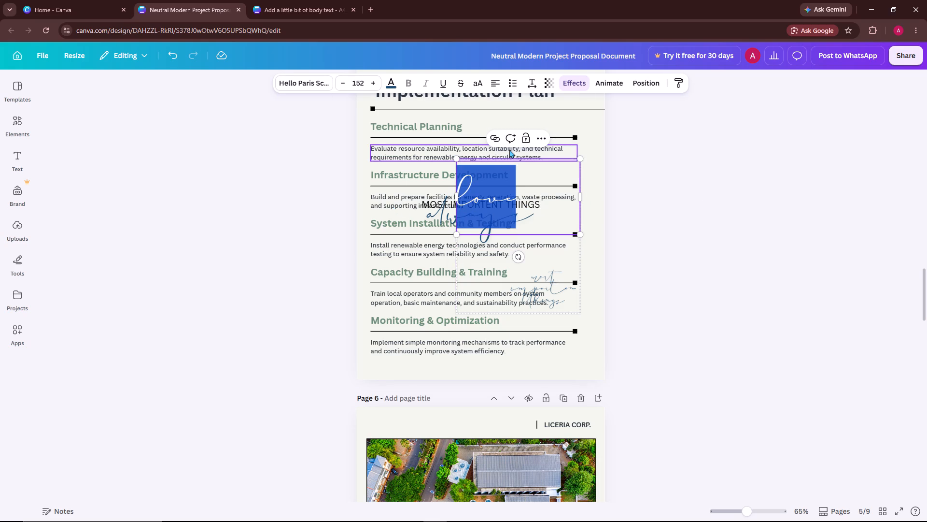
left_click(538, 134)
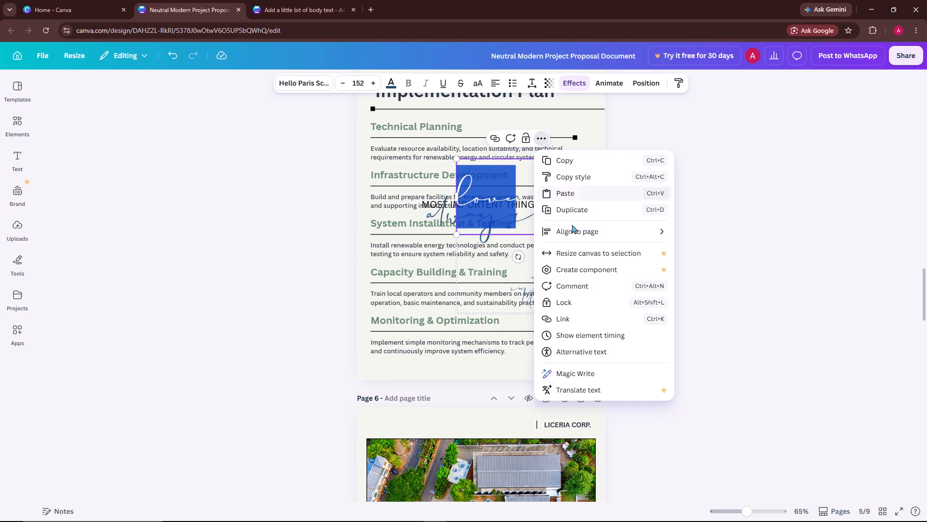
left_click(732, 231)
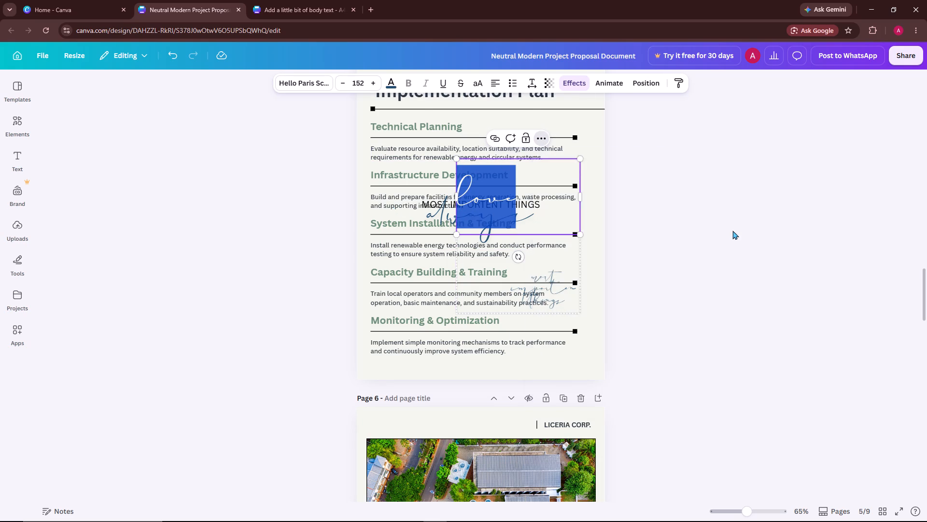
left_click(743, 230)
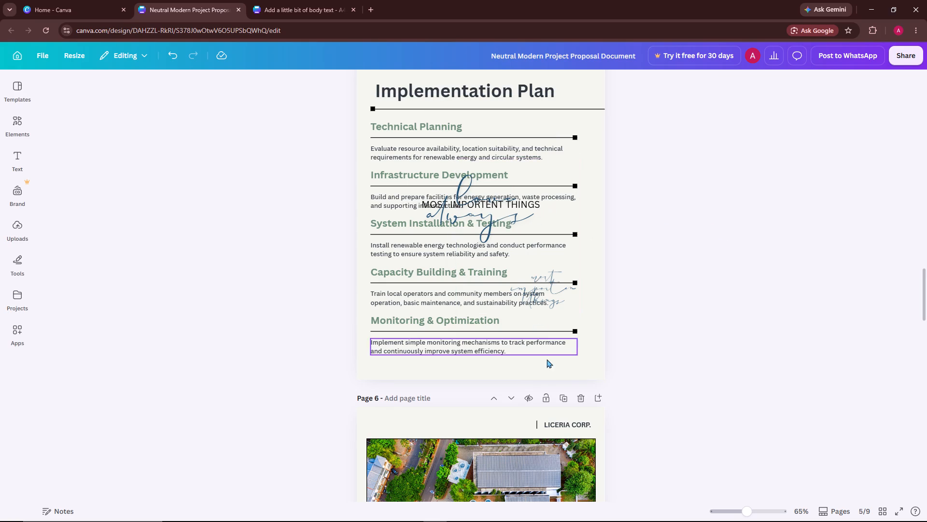
Review the script text placed over the Implementation Plan page and compare with neighbouring pages 4 and 6.
scroll(540, 298, "up", 3)
scroll(535, 337, "up", 1)
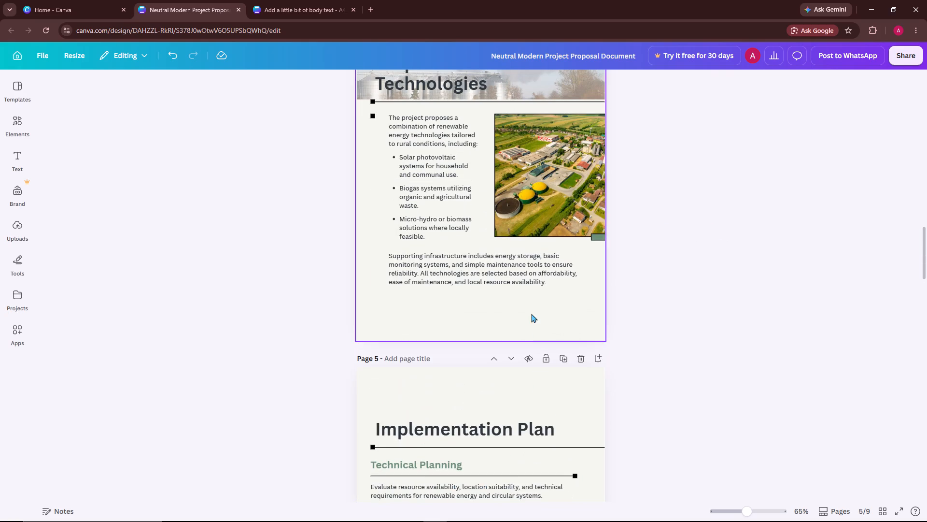
scroll(533, 362, "down", 4)
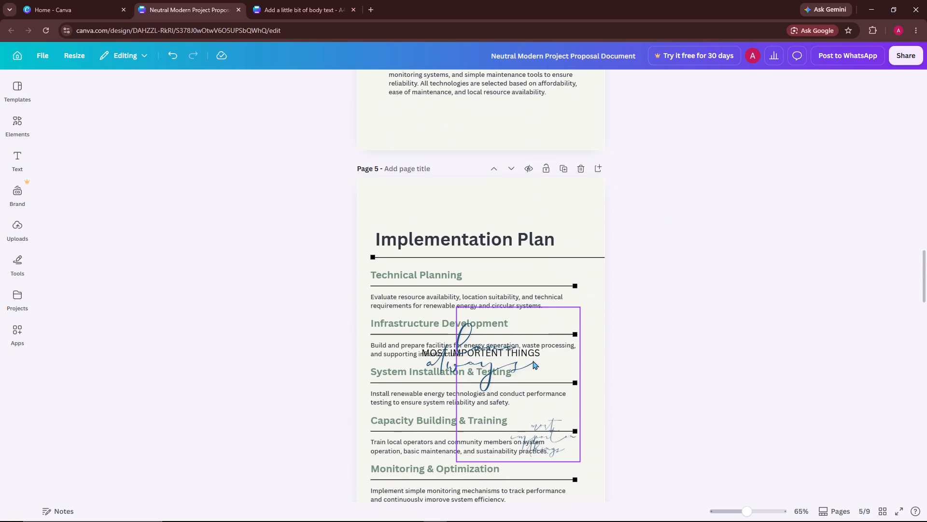
scroll(533, 364, "down", 1)
scroll(491, 289, "down", 1)
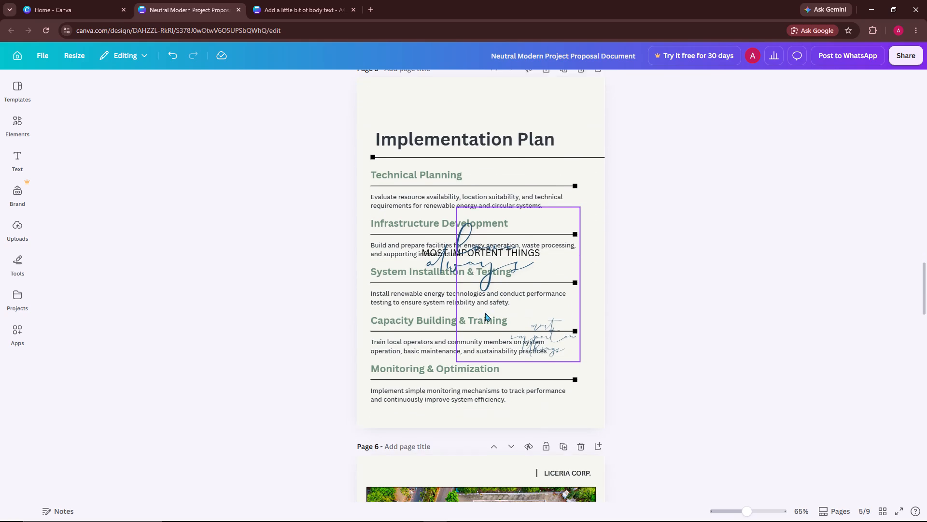
scroll(485, 313, "down", 1)
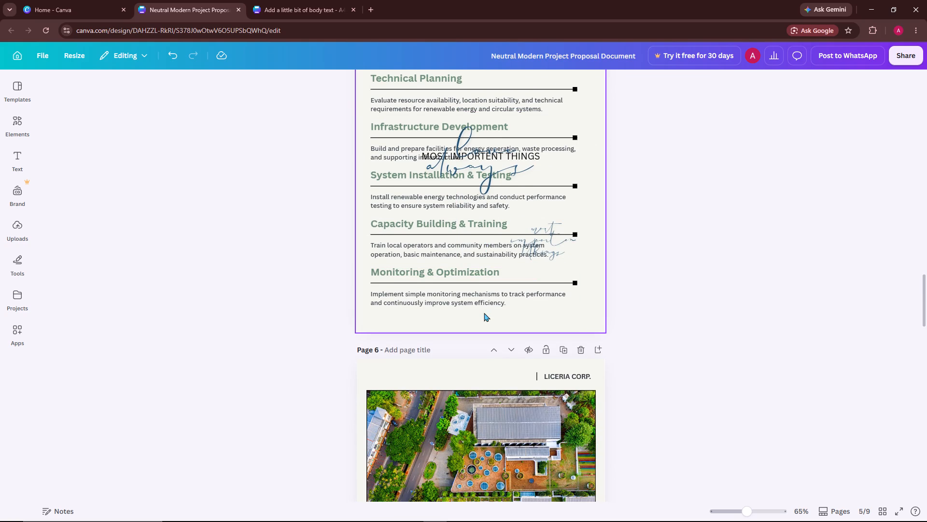
scroll(484, 313, "down", 9)
scroll(480, 300, "up", 5)
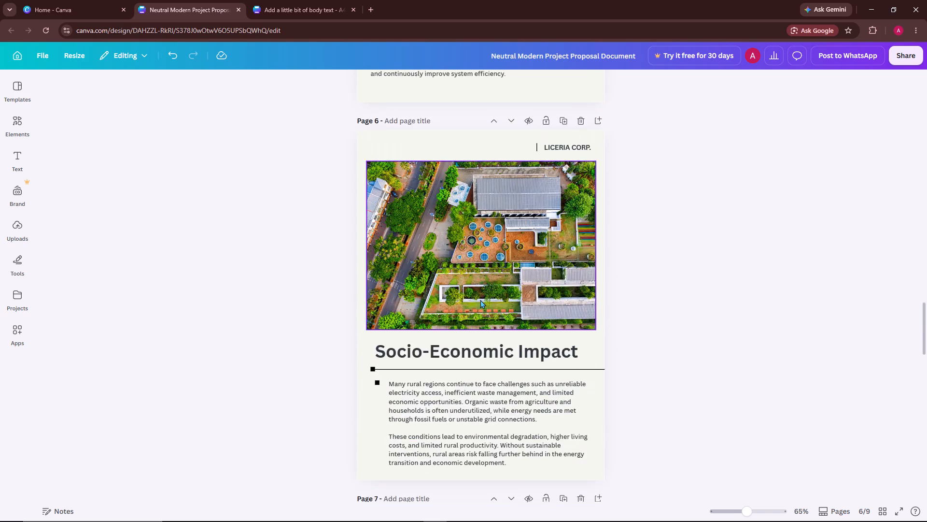
scroll(480, 300, "up", 9)
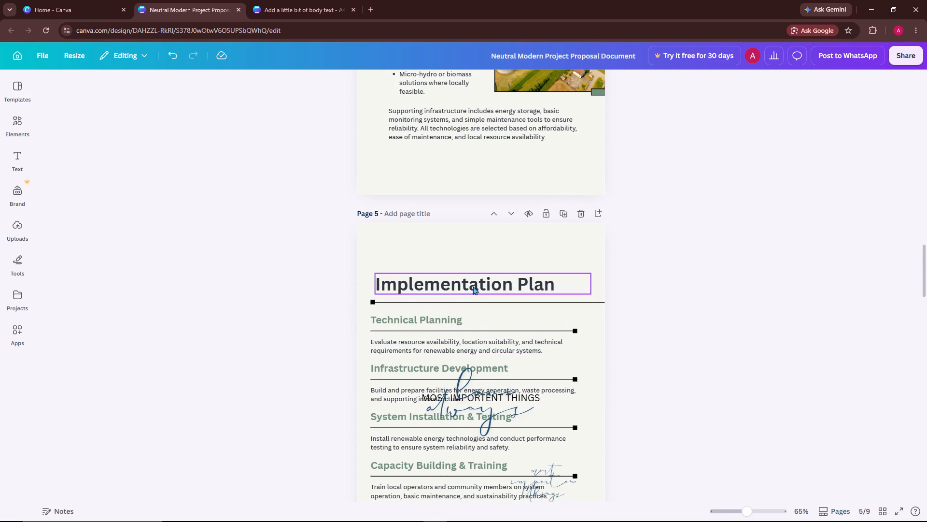
Shrink the grouped "love" and "most importent things" script design on page 5 and move it to the page's lower-right corner.
scroll(472, 289, "down", 1)
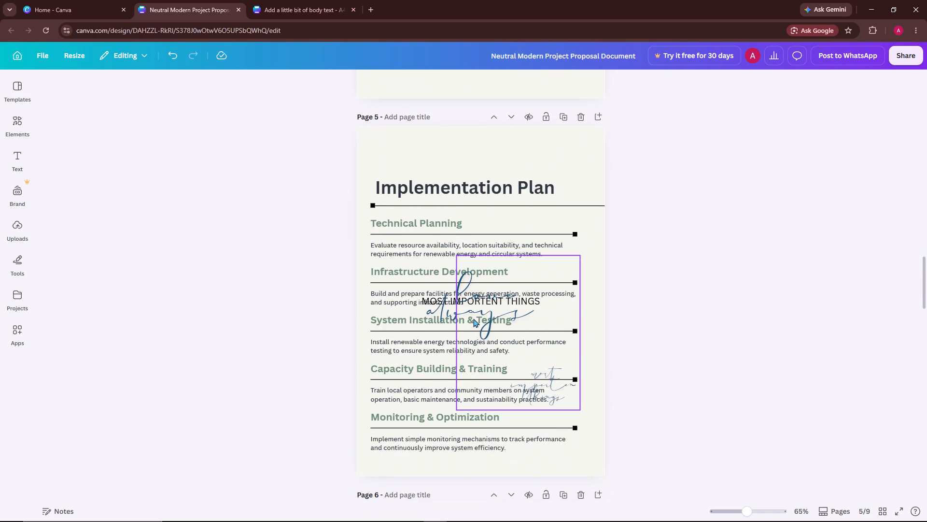
left_click(473, 319)
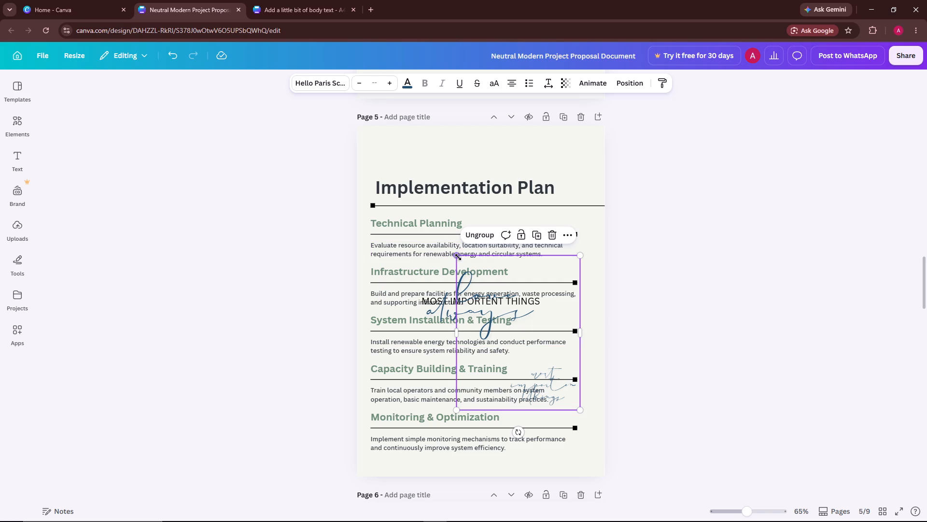
left_click_drag(458, 257, 495, 320)
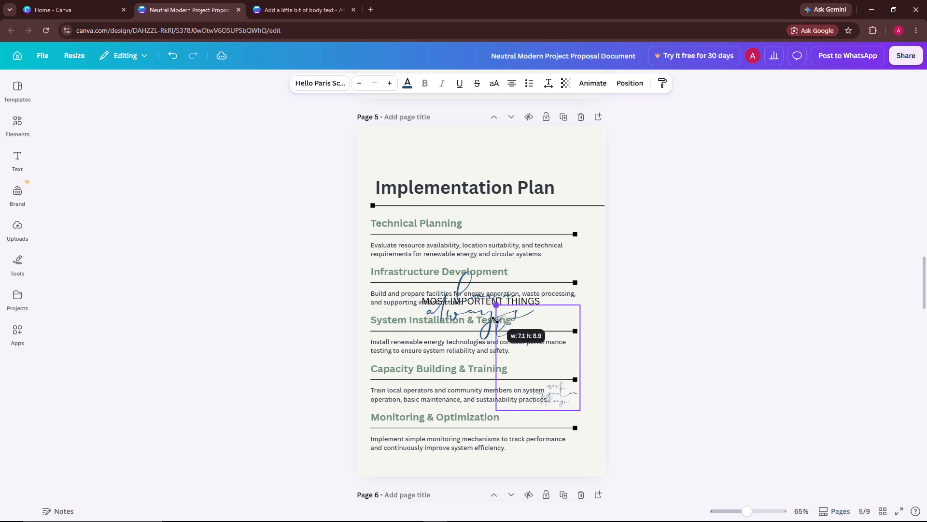
left_click_drag(495, 320, 503, 345)
left_click_drag(543, 377, 544, 396)
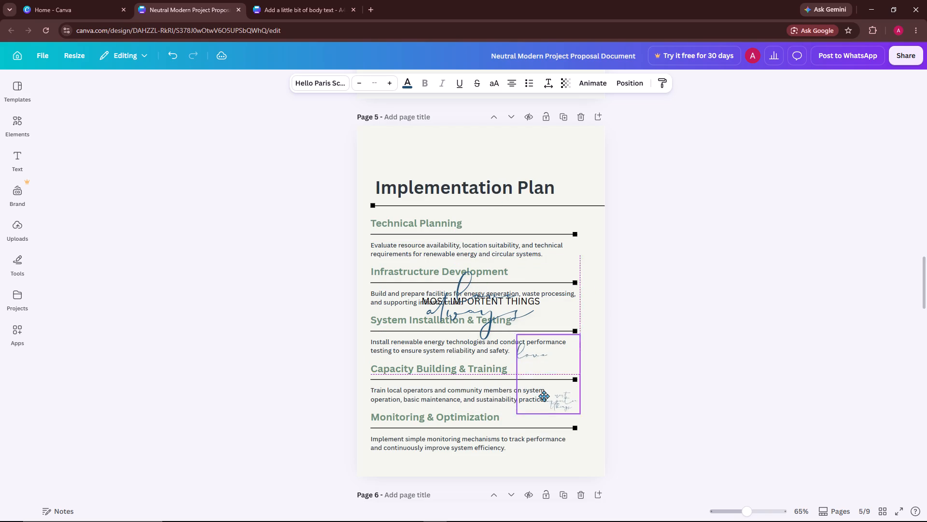
left_click_drag(544, 396, 546, 430)
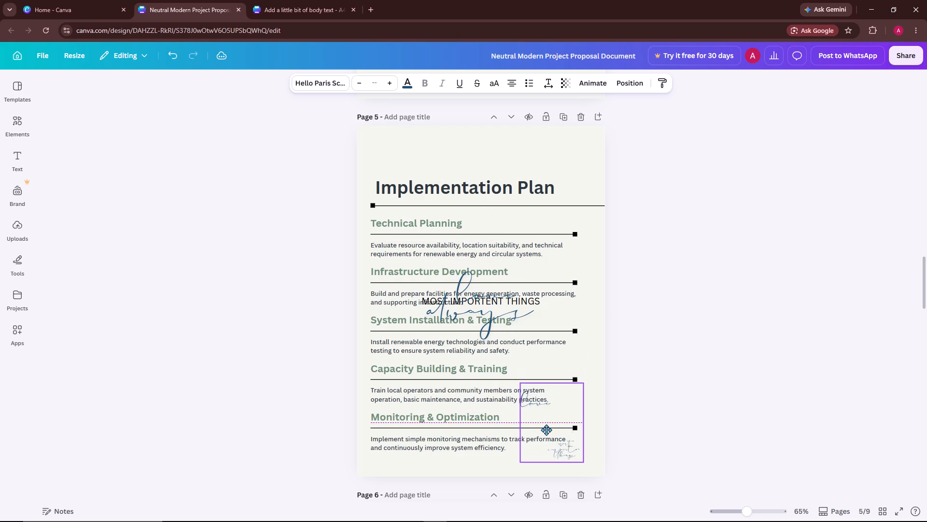
left_click_drag(546, 430, 556, 442)
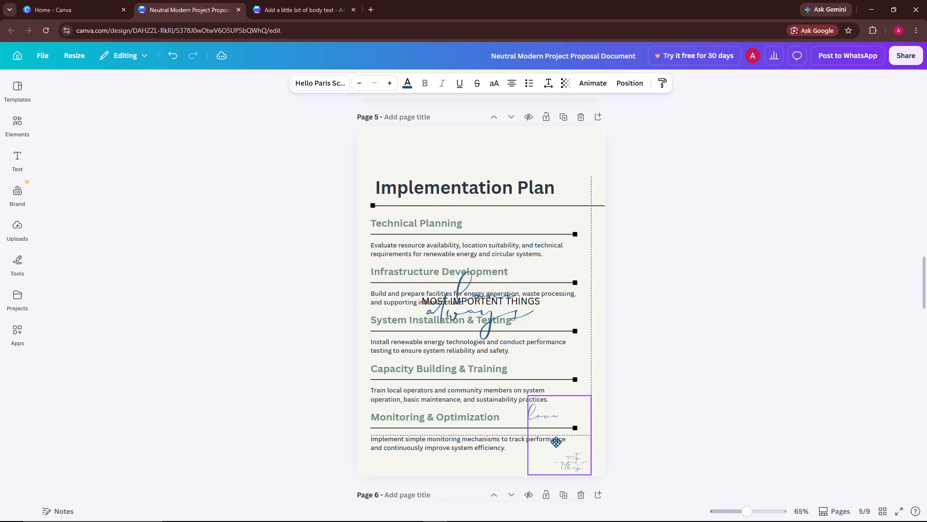
left_click_drag(556, 442, 567, 442)
left_click(678, 380)
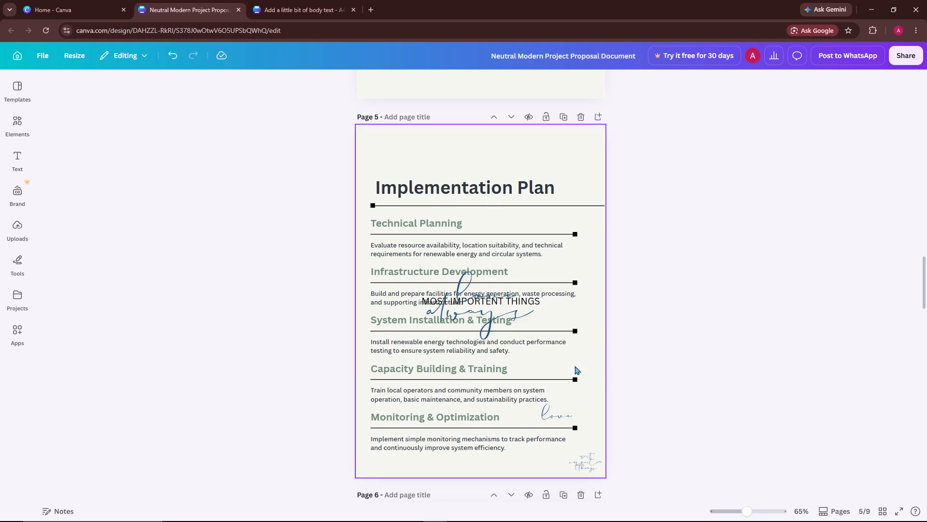
Delete the spare "love always" script design and the plain "MOST IMPORTENT THINGS" text from the middle of page 5.
left_click(461, 296)
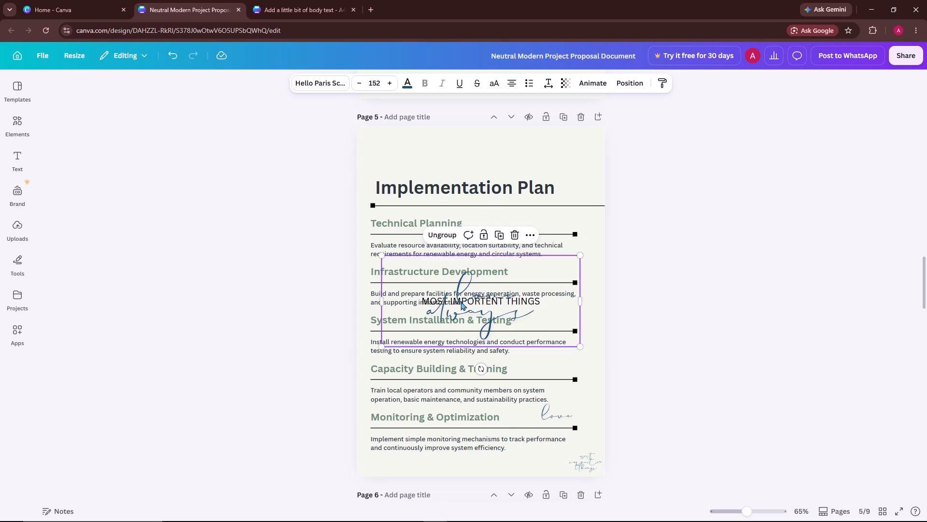
left_click(519, 237)
left_click(508, 305)
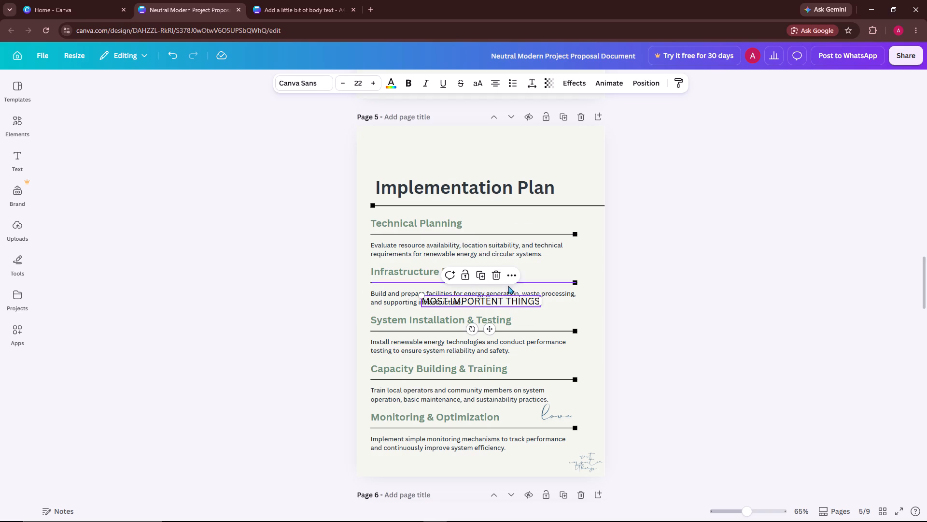
left_click(497, 278)
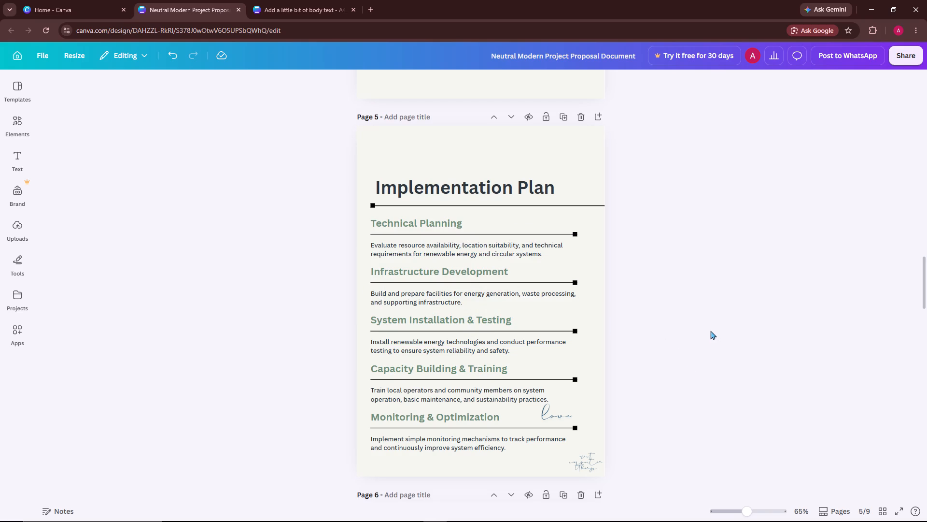
Check the repositioned script design on page 5 and review the pages through to Contact Us on page 9.
left_click(583, 463)
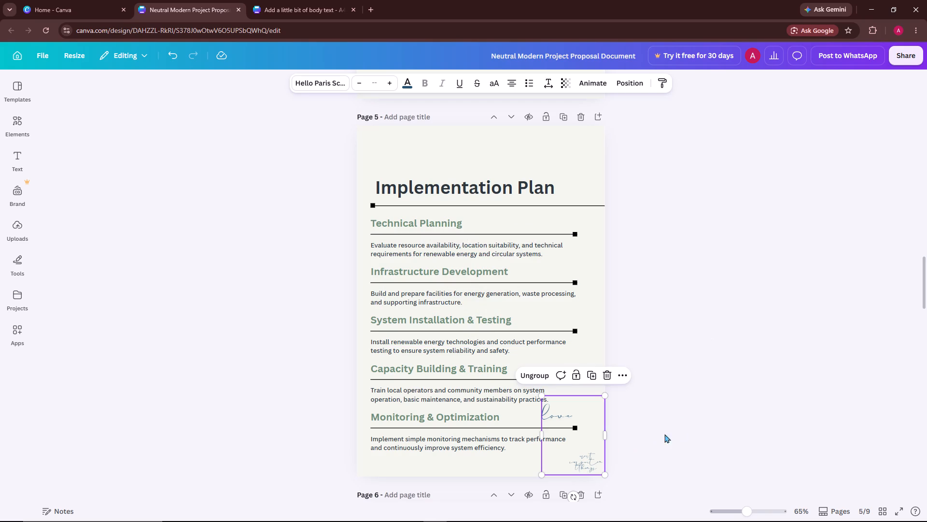
left_click(706, 404)
scroll(511, 366, "down", 1)
scroll(499, 363, "up", 15)
scroll(487, 363, "down", 9)
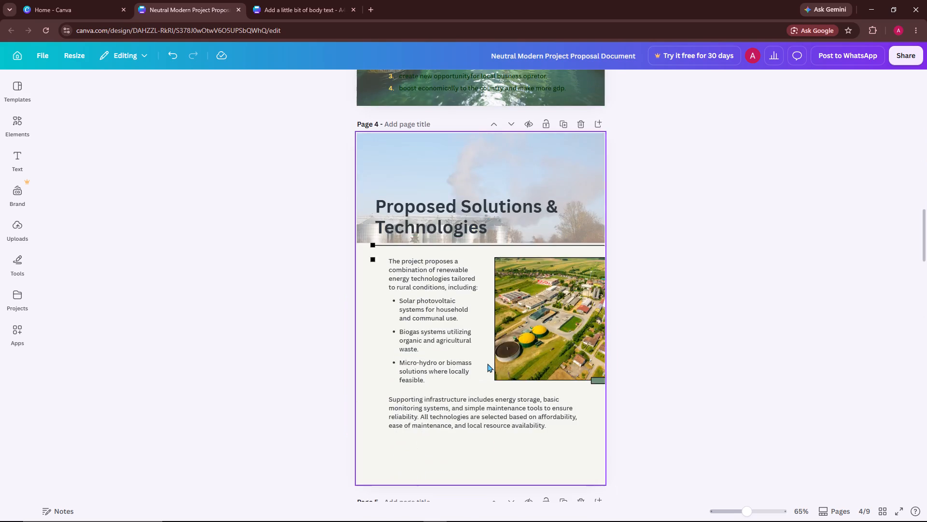
scroll(487, 363, "down", 14)
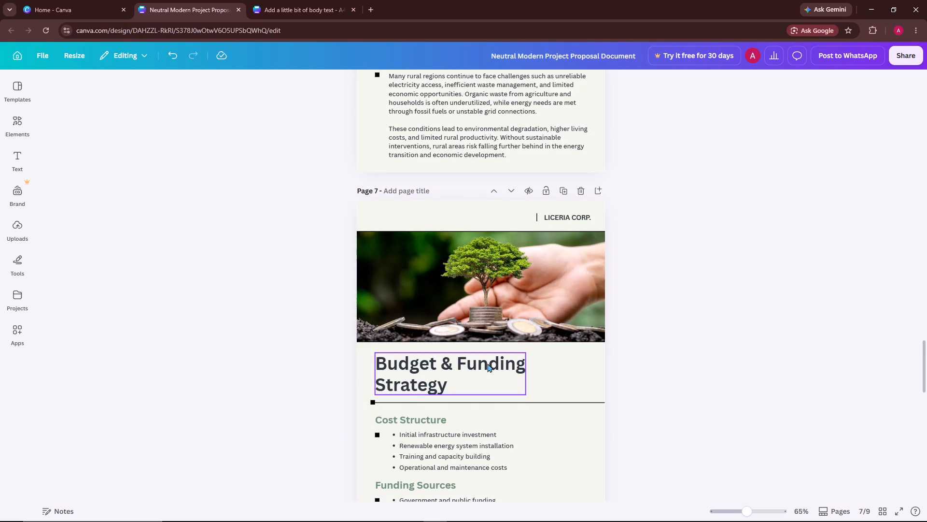
scroll(487, 363, "down", 9)
scroll(487, 363, "up", 1)
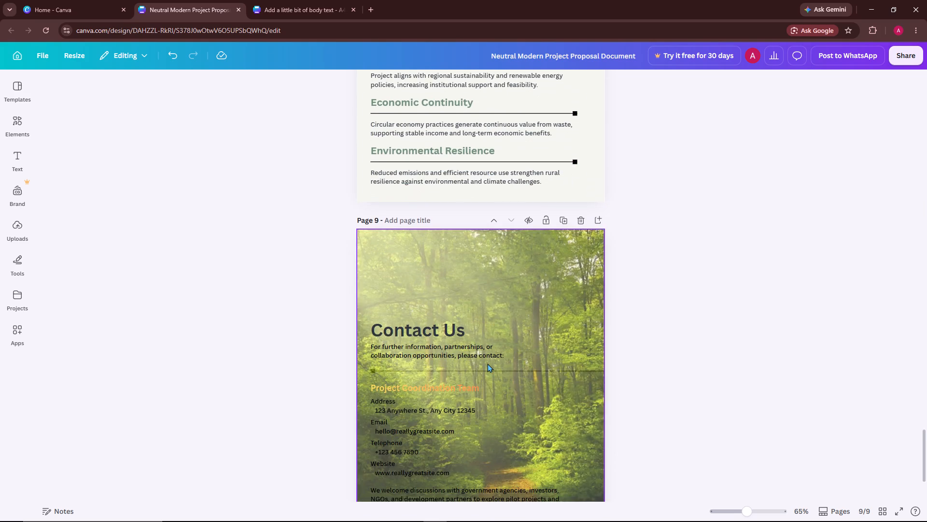
Delete the LICERIA CORP. header text and the vertical bar beside it from the Scalability & Sustainability page.
scroll(487, 363, "up", 3)
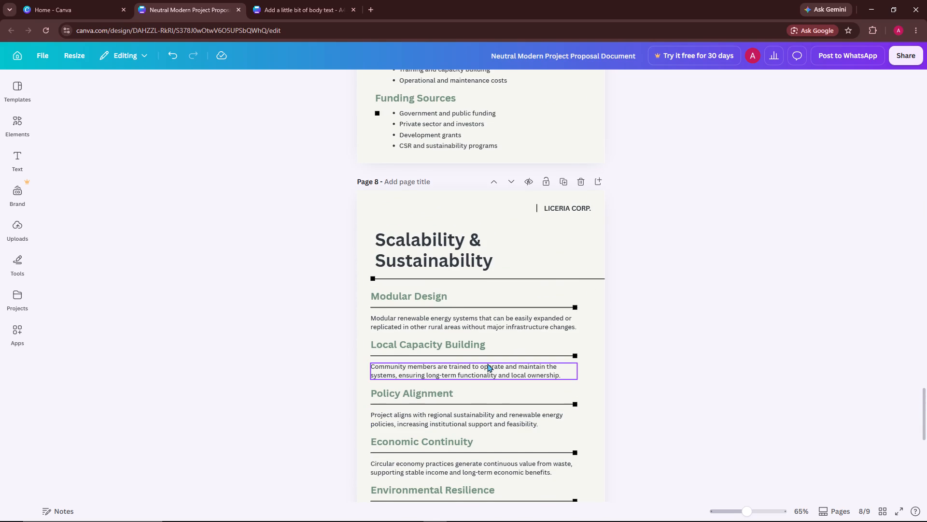
scroll(411, 319, "up", 1)
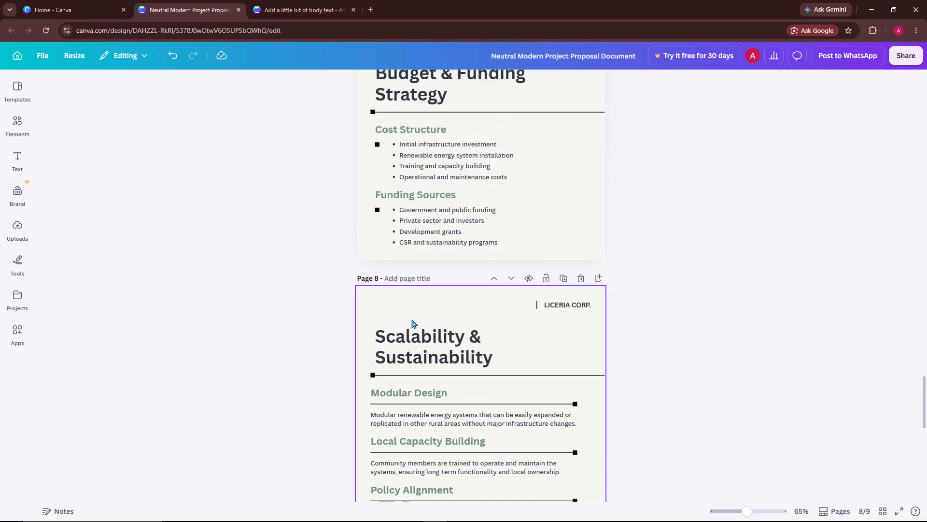
left_click(558, 302)
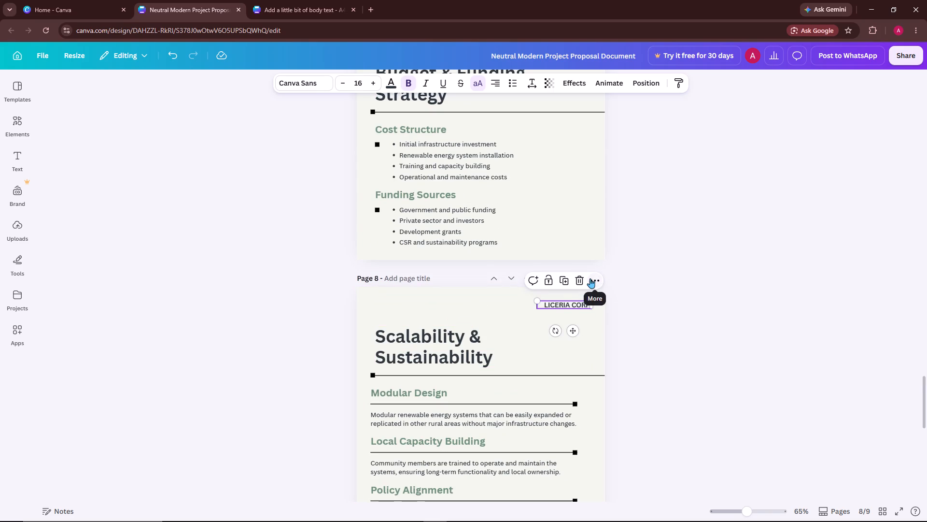
left_click(576, 285)
left_click(567, 307)
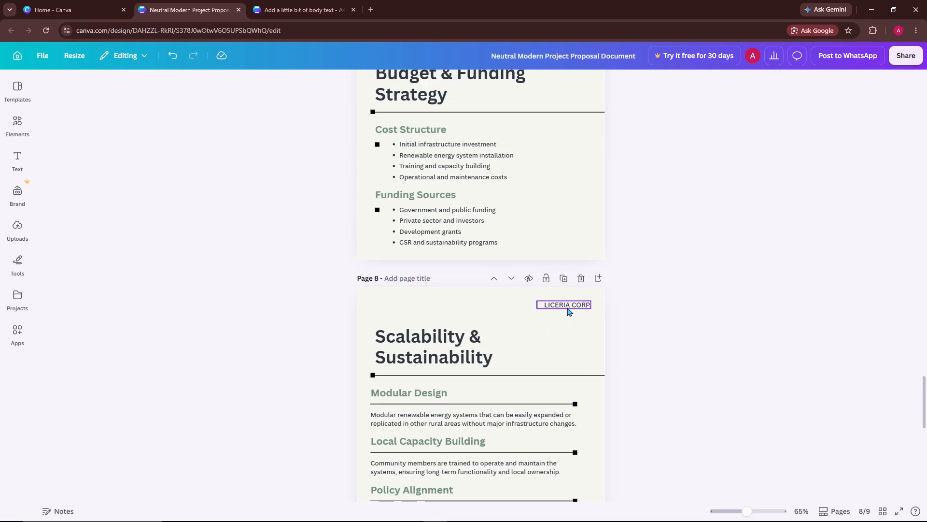
left_click(580, 287)
left_click(538, 309)
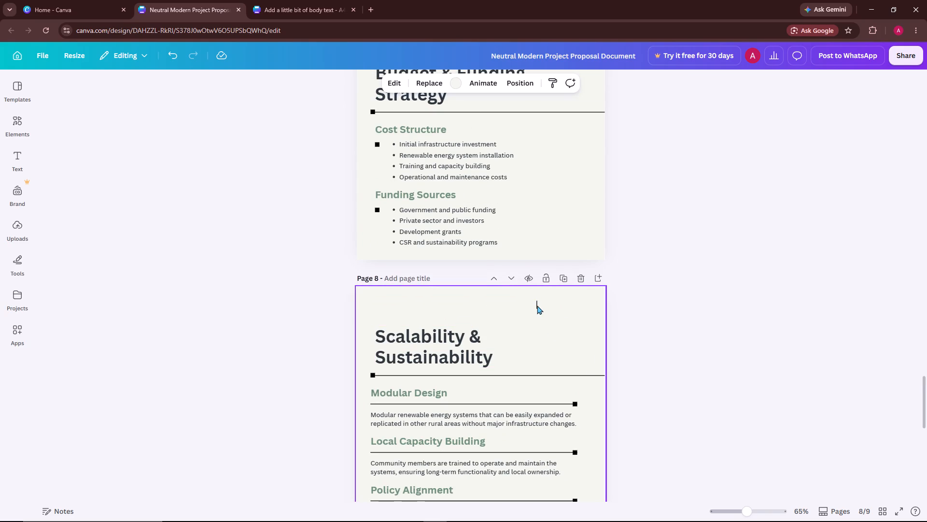
left_click(537, 306)
left_click(555, 281)
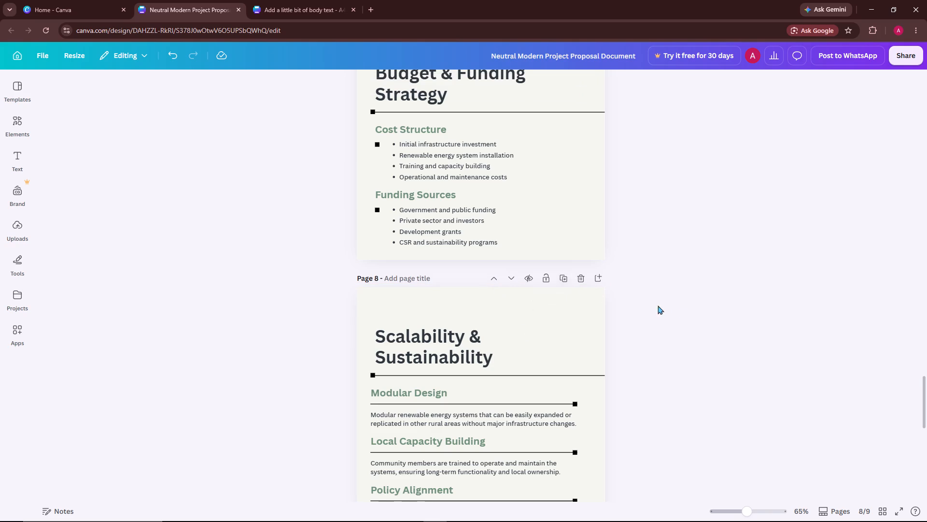
left_click(682, 294)
Review the Implementation Plan, Socio-Economic Impact and Budget & Funding Strategy pages for what still needs restyling.
scroll(659, 290, "up", 10)
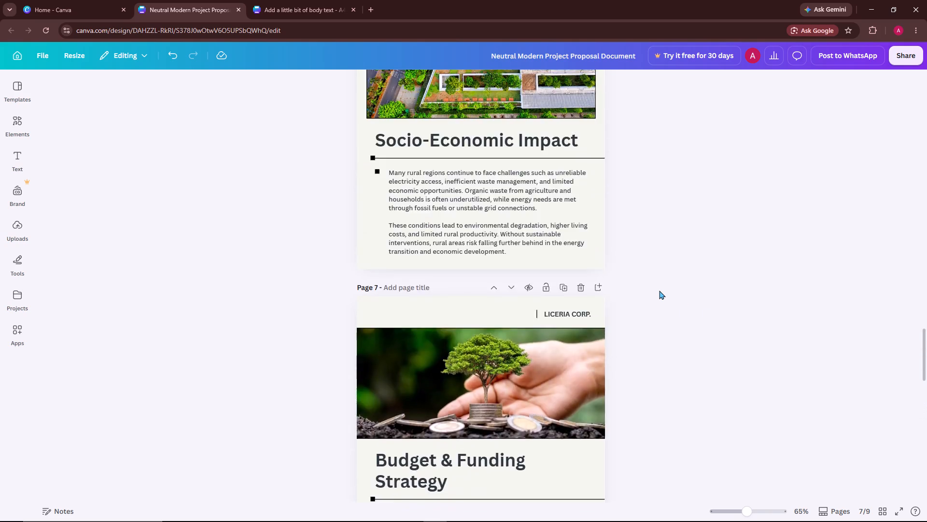
scroll(659, 290, "up", 7)
scroll(645, 292, "down", 2)
scroll(645, 292, "up", 1)
scroll(645, 292, "down", 5)
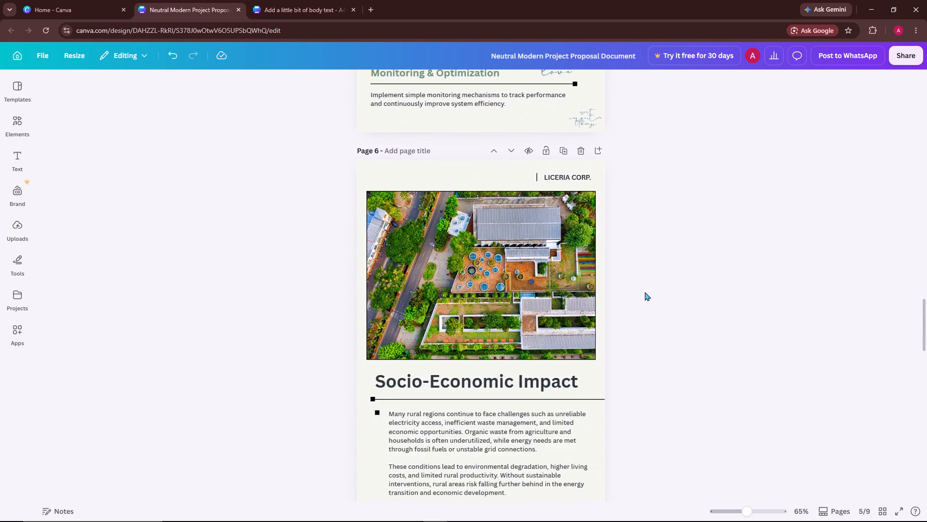
scroll(645, 292, "down", 7)
scroll(644, 316, "up", 7)
scroll(213, 292, "down", 2)
scroll(213, 292, "up", 8)
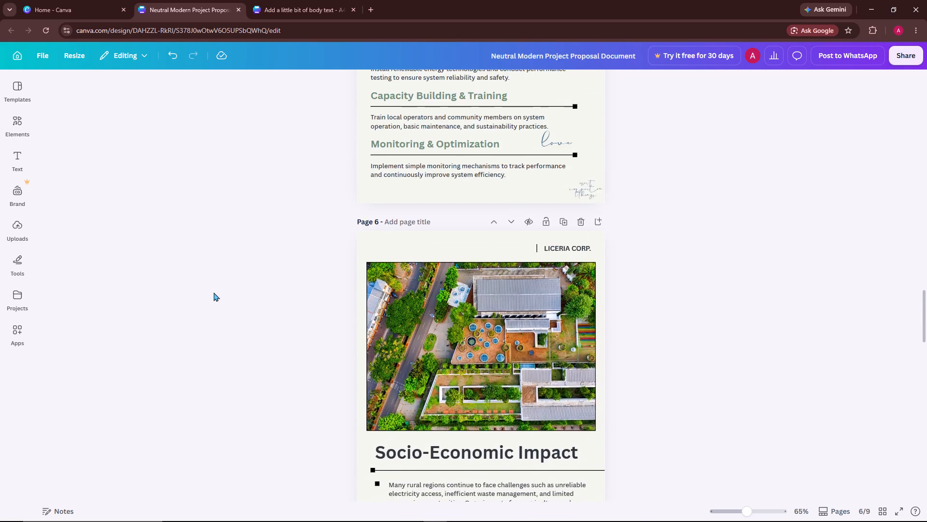
scroll(213, 292, "down", 5)
scroll(213, 292, "up", 10)
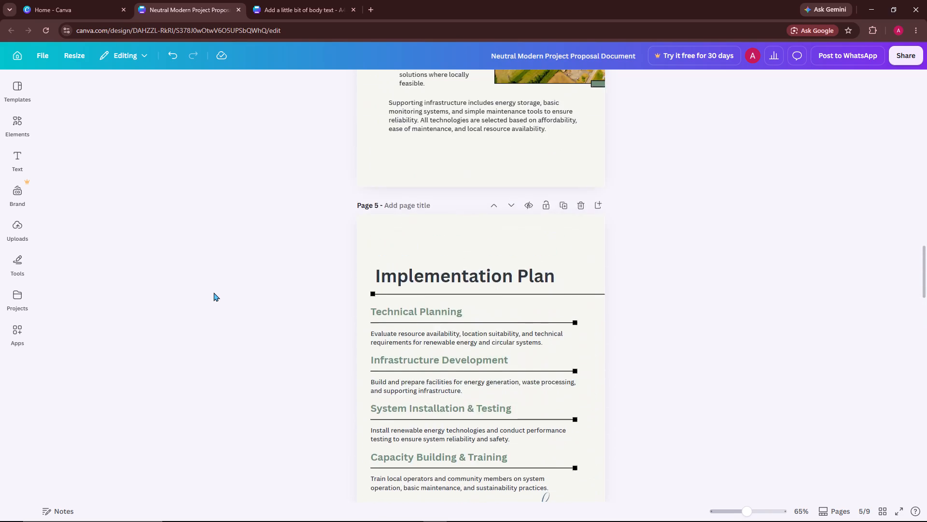
scroll(213, 292, "up", 5)
scroll(213, 292, "down", 7)
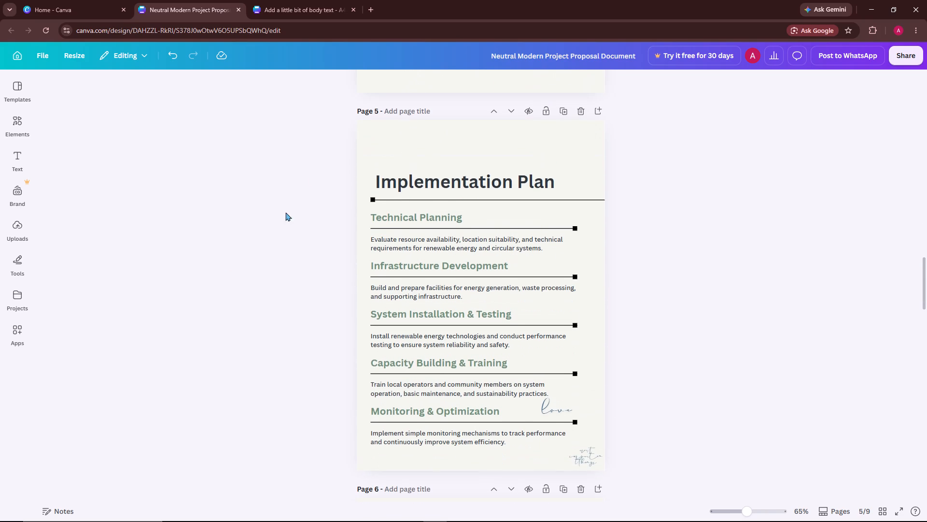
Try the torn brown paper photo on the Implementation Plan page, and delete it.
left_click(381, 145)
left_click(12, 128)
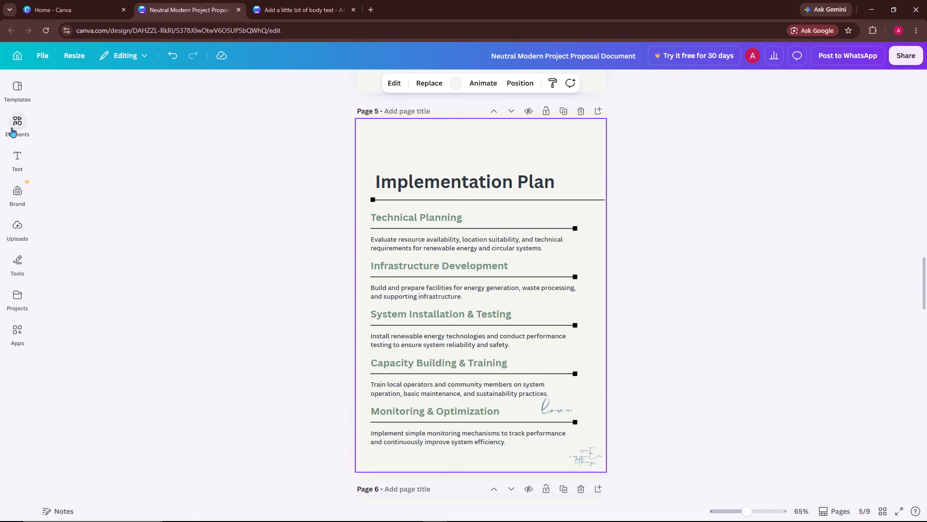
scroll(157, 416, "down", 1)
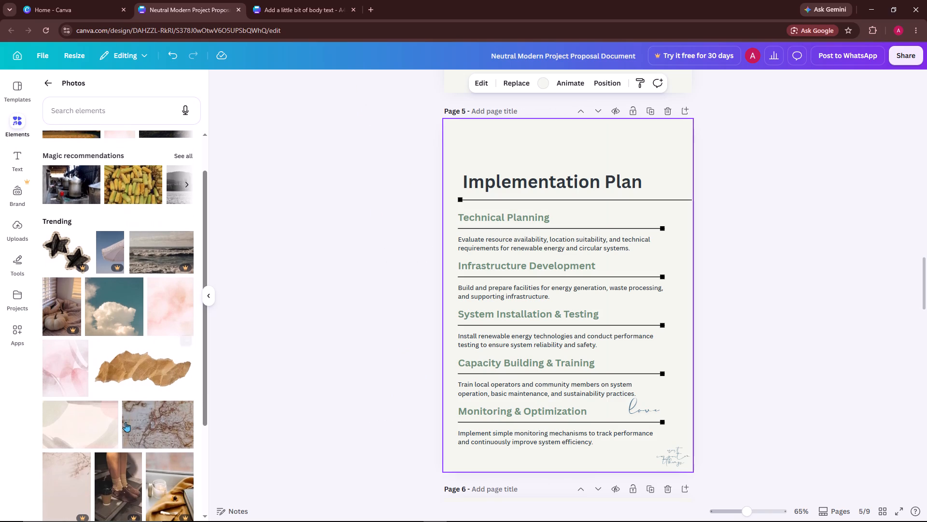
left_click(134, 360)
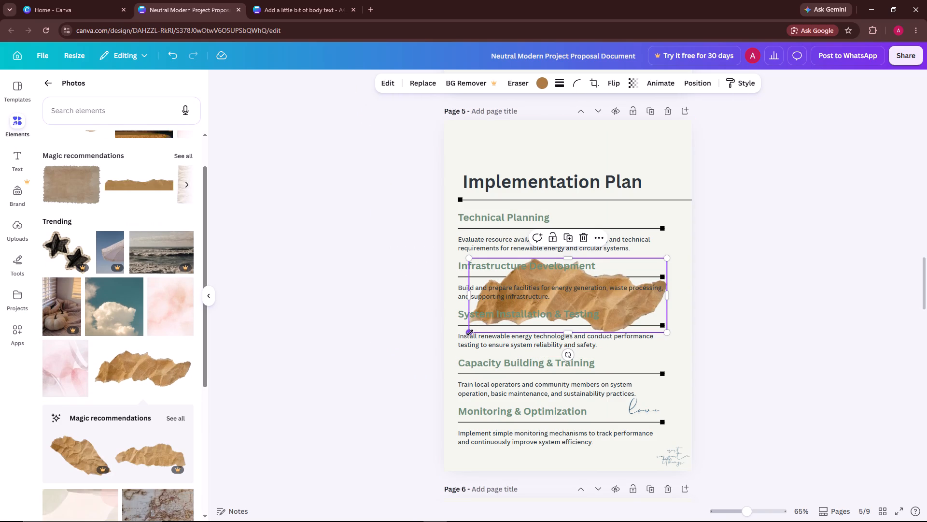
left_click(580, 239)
Browse the trending photos and add the dark green leaves photo to the Implementation Plan page.
scroll(121, 344, "down", 7)
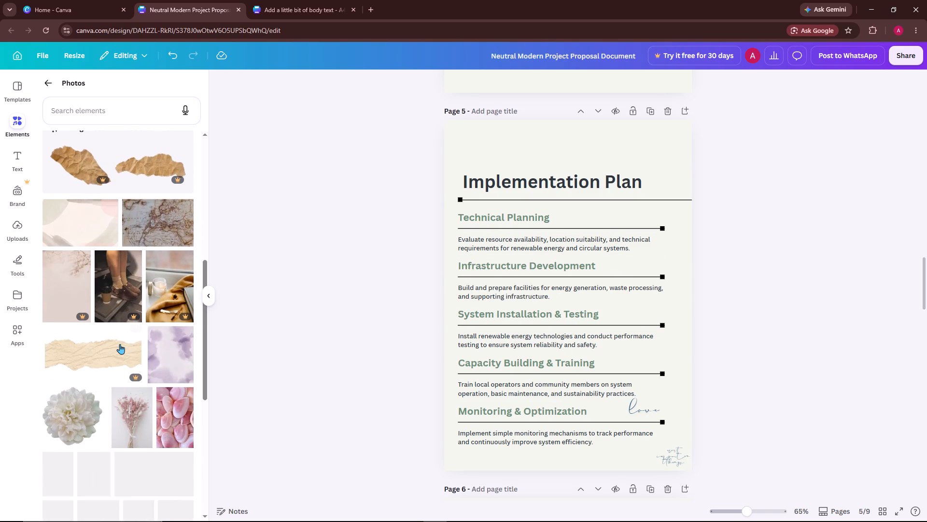
scroll(120, 344, "down", 5)
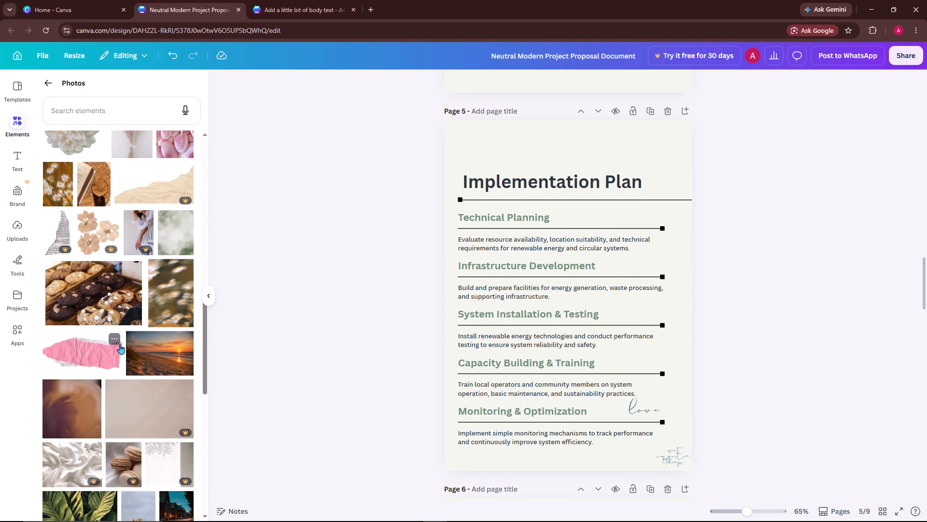
scroll(120, 344, "down", 4)
left_click(98, 335)
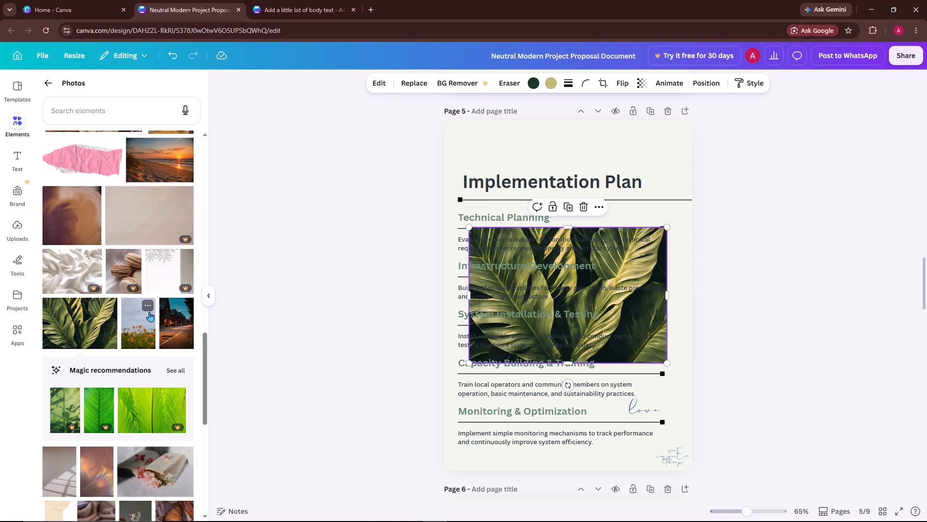
Add the orange autumn tree photo to the Implementation Plan page and enlarge it to cover the whole page.
scroll(122, 393, "down", 7)
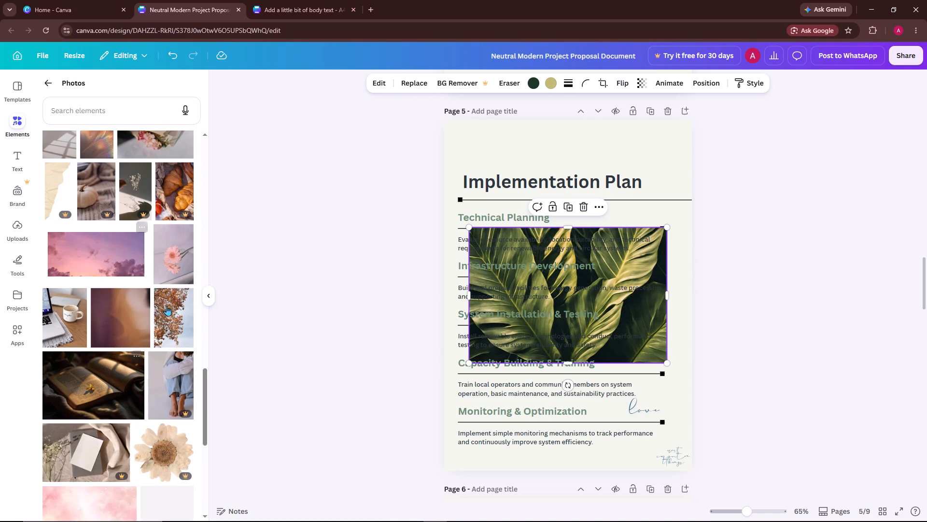
left_click(173, 296)
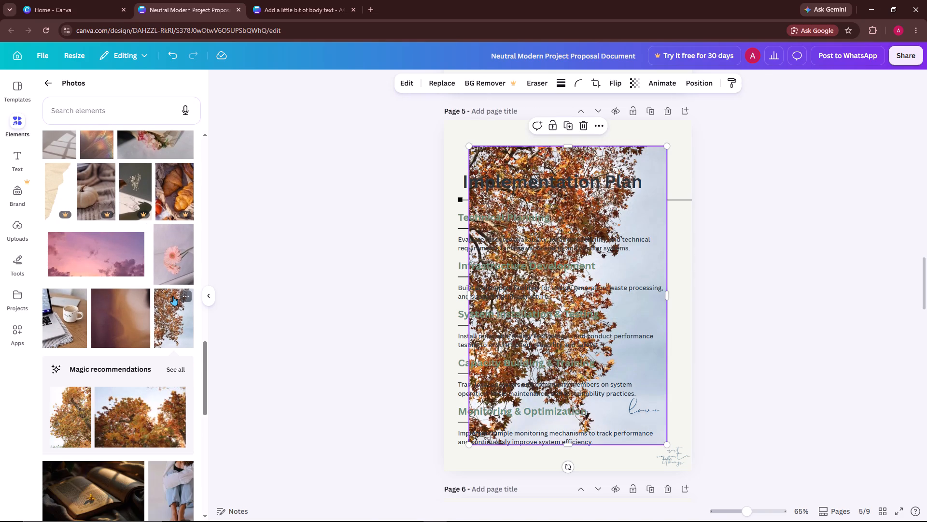
left_click_drag(473, 148, 465, 147)
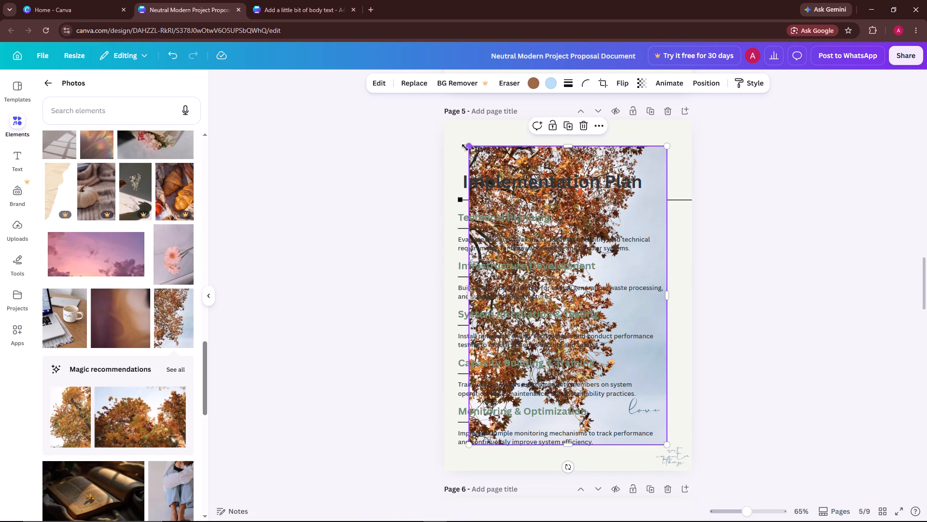
left_click_drag(465, 147, 451, 127)
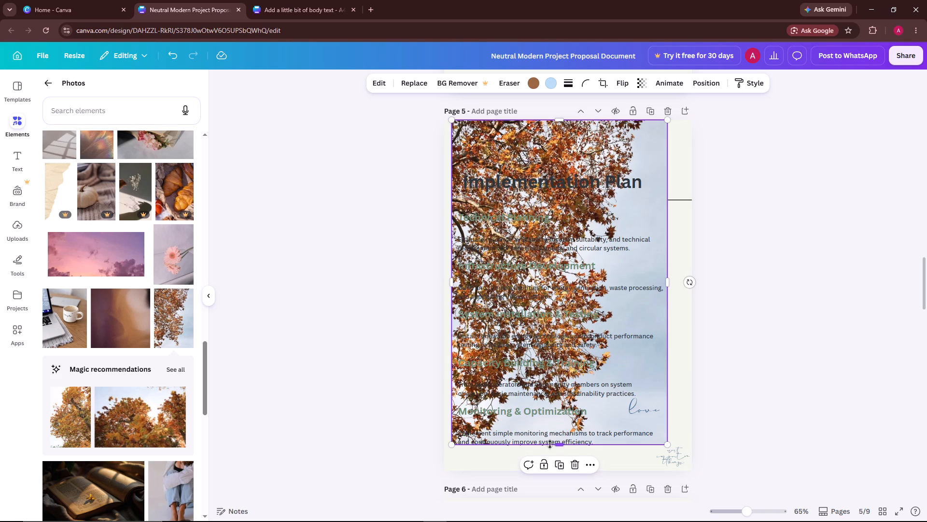
left_click_drag(559, 443, 562, 471)
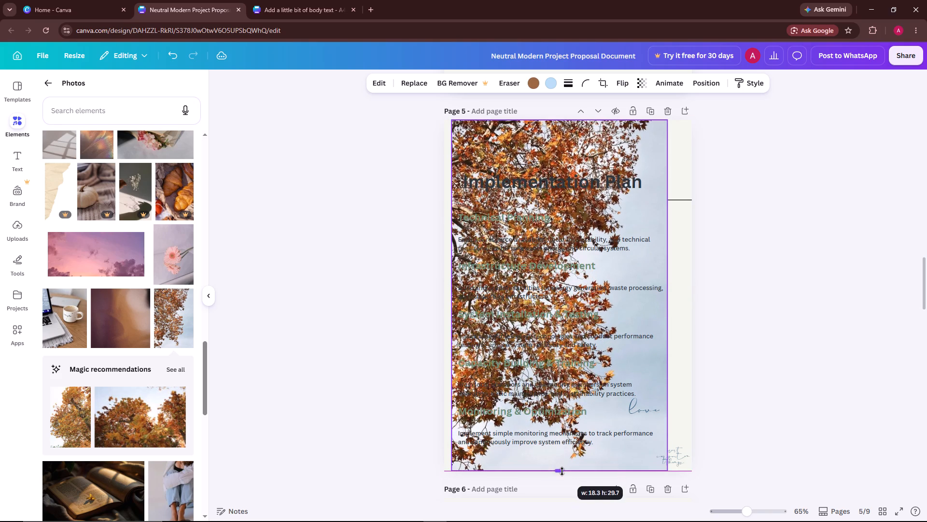
left_click_drag(562, 471, 562, 467)
left_click_drag(668, 294, 689, 286)
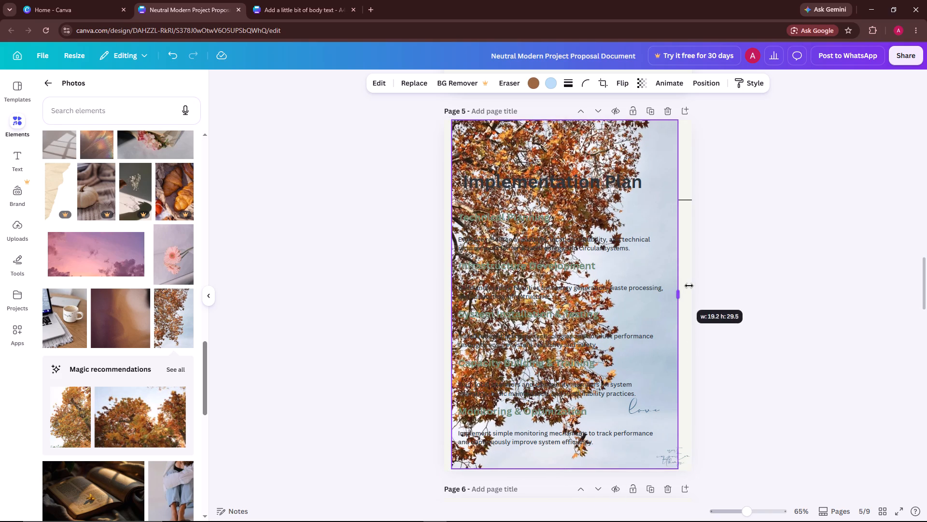
left_click_drag(689, 286, 692, 280)
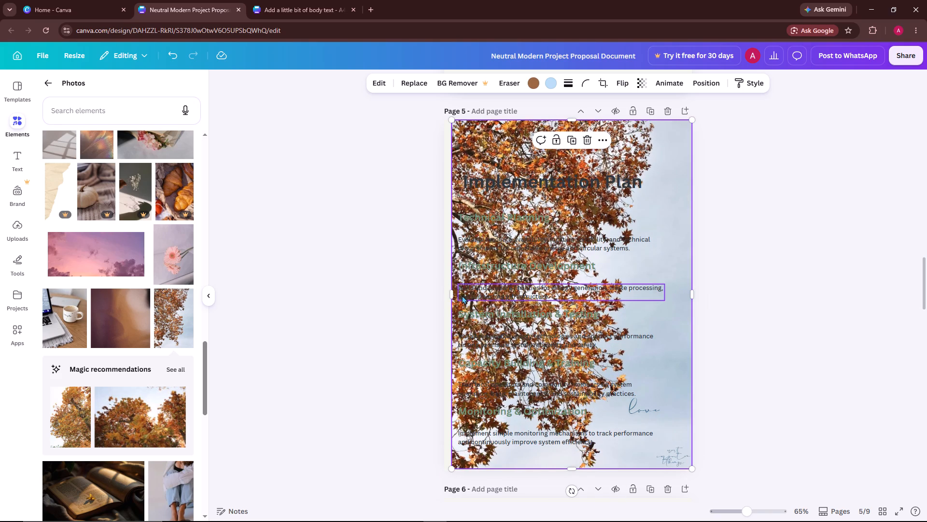
left_click_drag(454, 288, 446, 301)
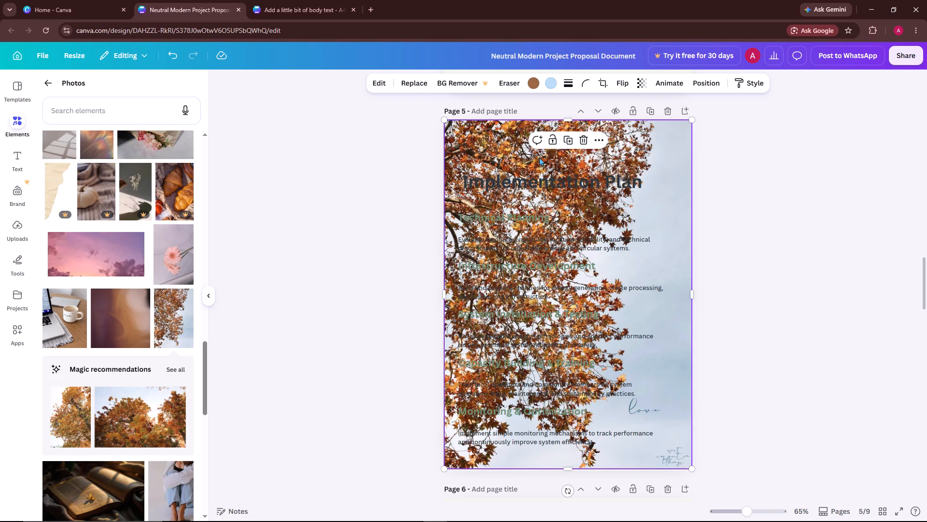
Set the transparency of the autumn tree photo on the Implementation Plan page to 40.
left_click(646, 88)
left_click(690, 121)
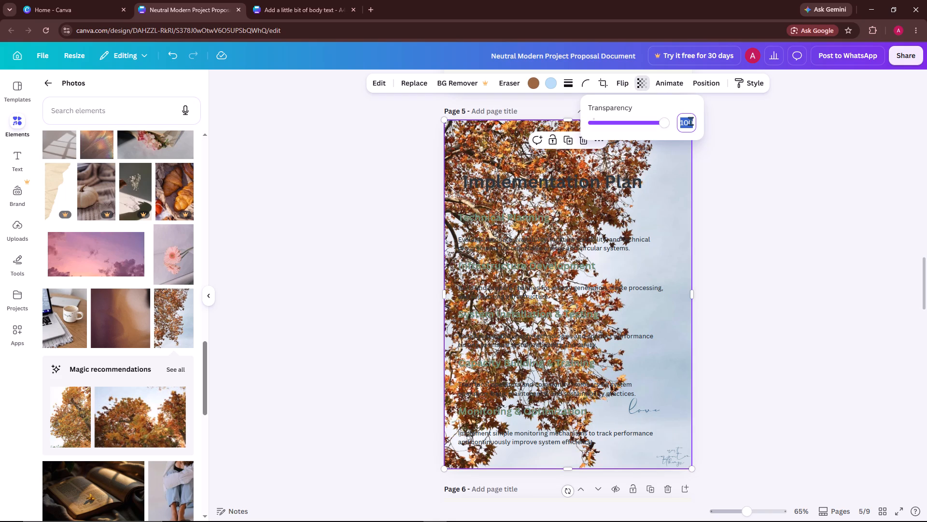
type("40")
key("Return")
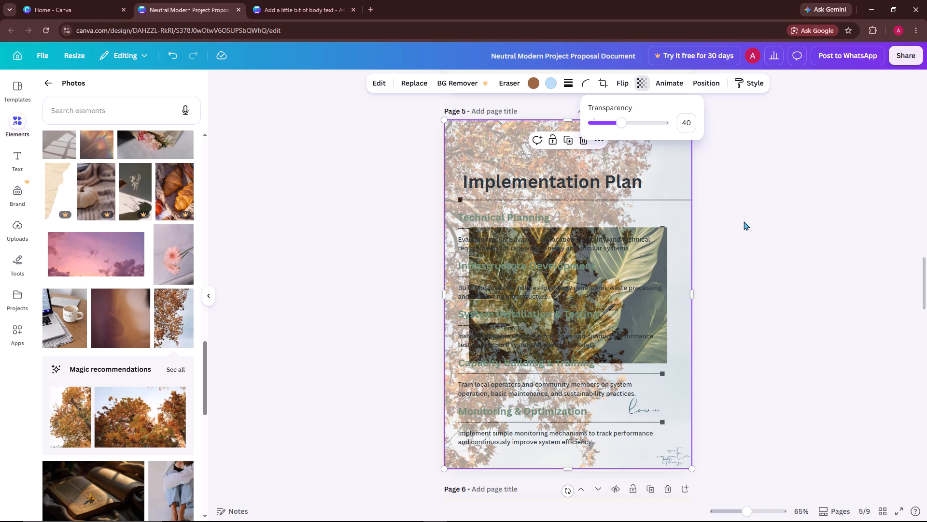
left_click(752, 271)
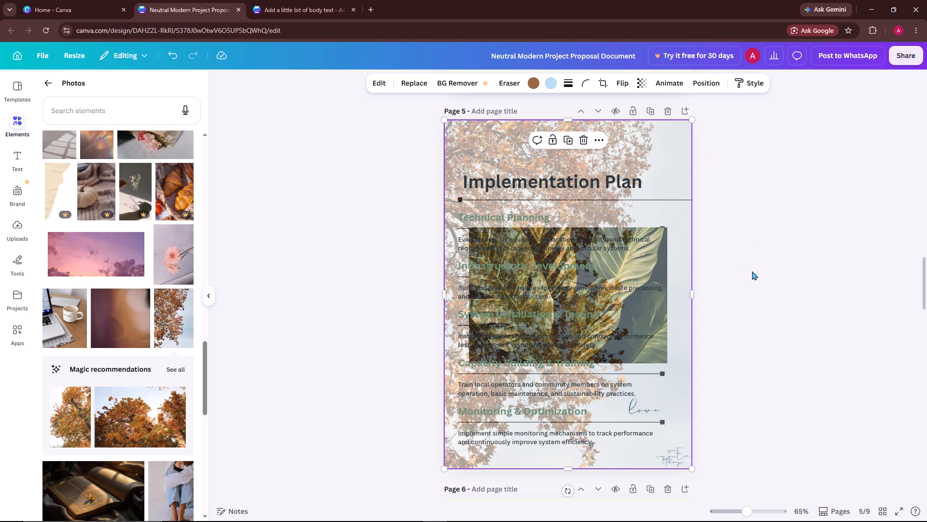
Shift the autumn tree photo down to expose the dark green leaves photo beneath it, and delete the leaves photo.
left_click(616, 254)
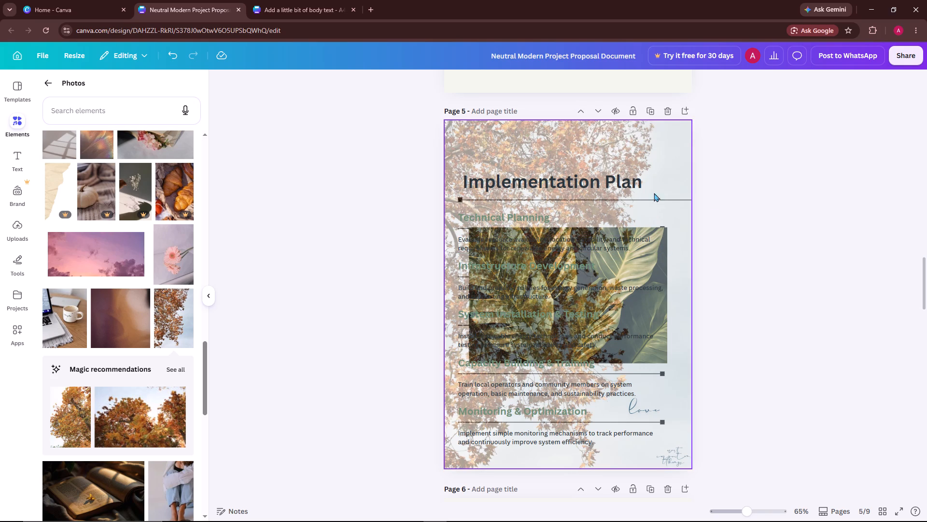
left_click_drag(666, 159, 667, 254)
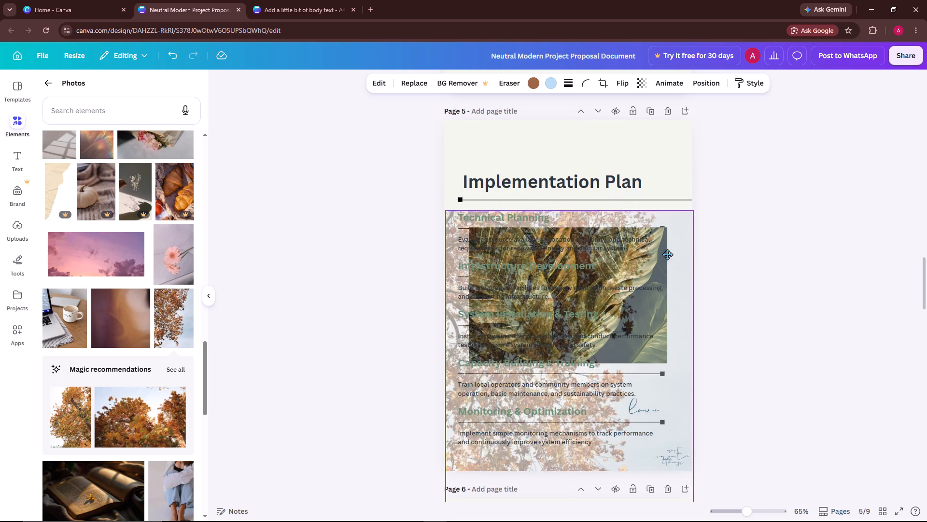
left_click_drag(667, 254, 669, 315)
left_click(651, 263)
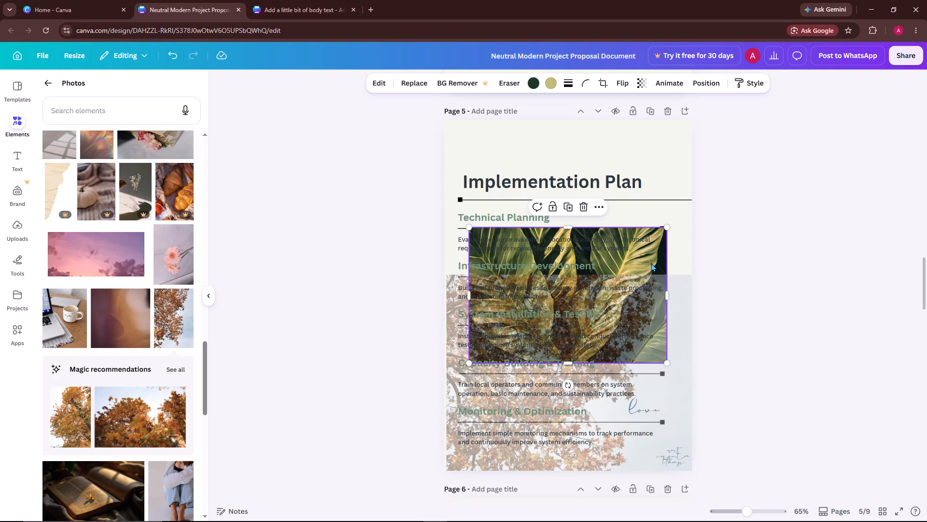
left_click(582, 209)
Move the autumn tree photo back up so it covers the full Implementation Plan page.
left_click(586, 343)
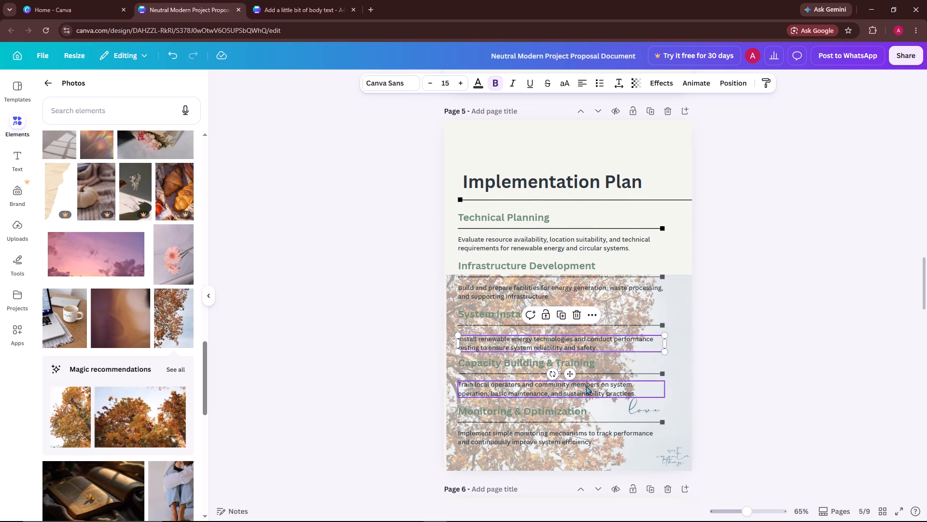
left_click_drag(681, 339, 674, 239)
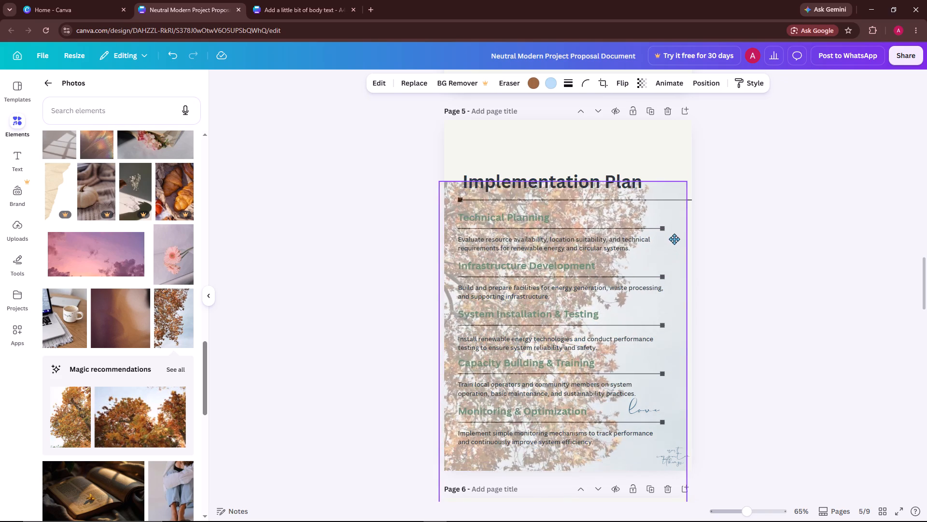
left_click_drag(674, 239, 677, 184)
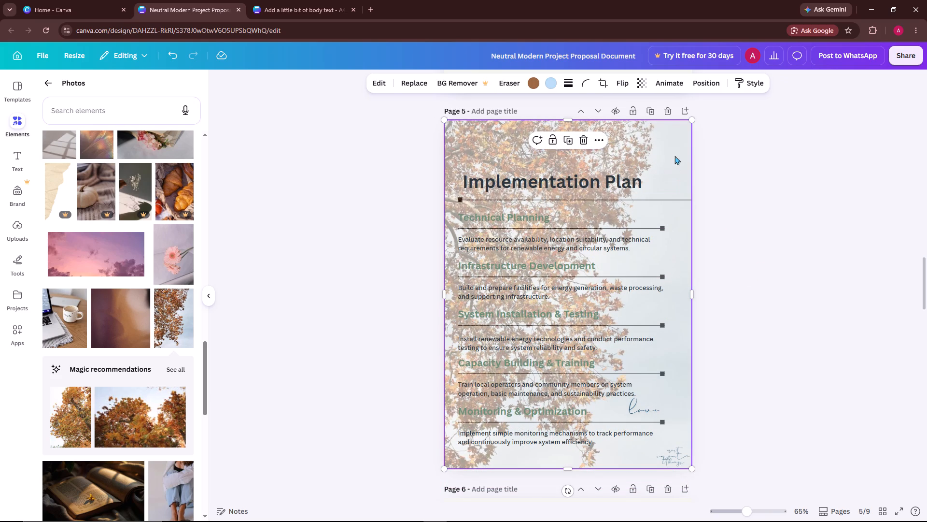
left_click(674, 137)
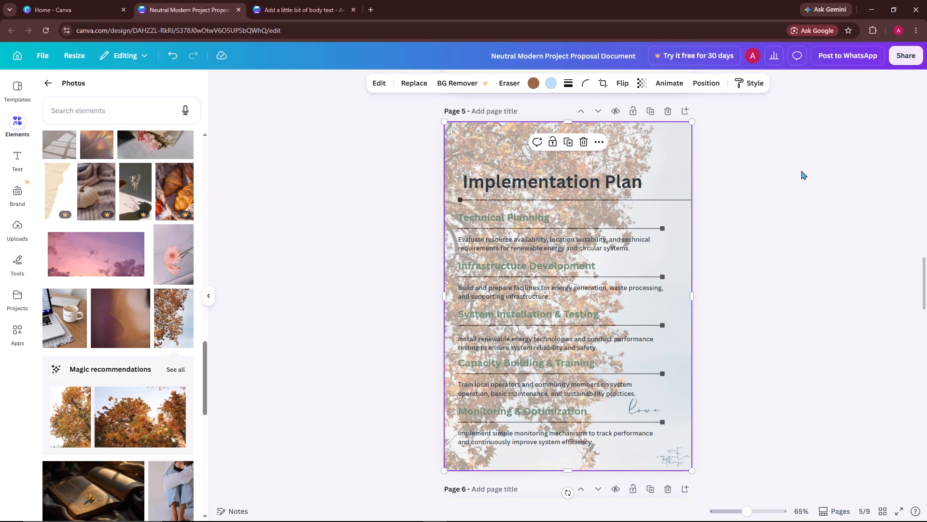
left_click(801, 171)
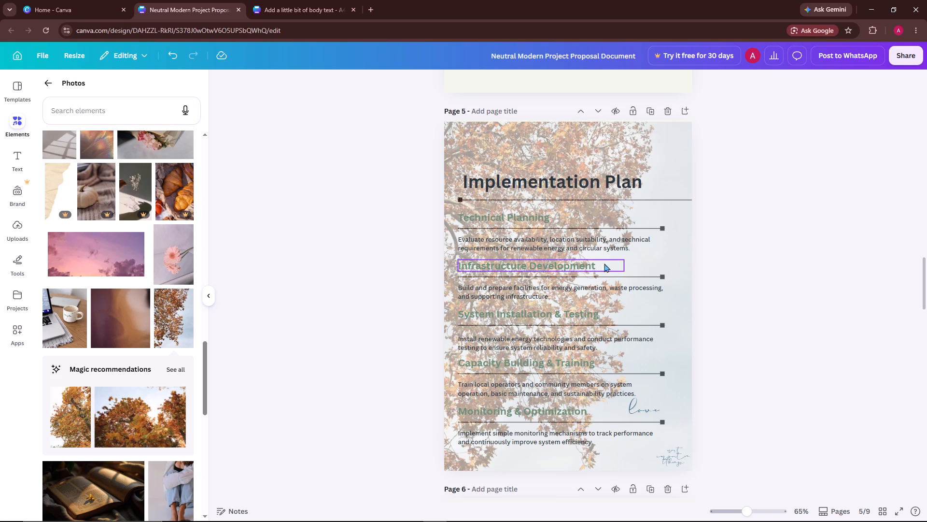
Review the Proposed Solutions & Technologies, Implementation Plan and Socio-Economic Impact pages to compare their styling.
scroll(692, 281, "down", 5)
scroll(479, 319, "up", 3)
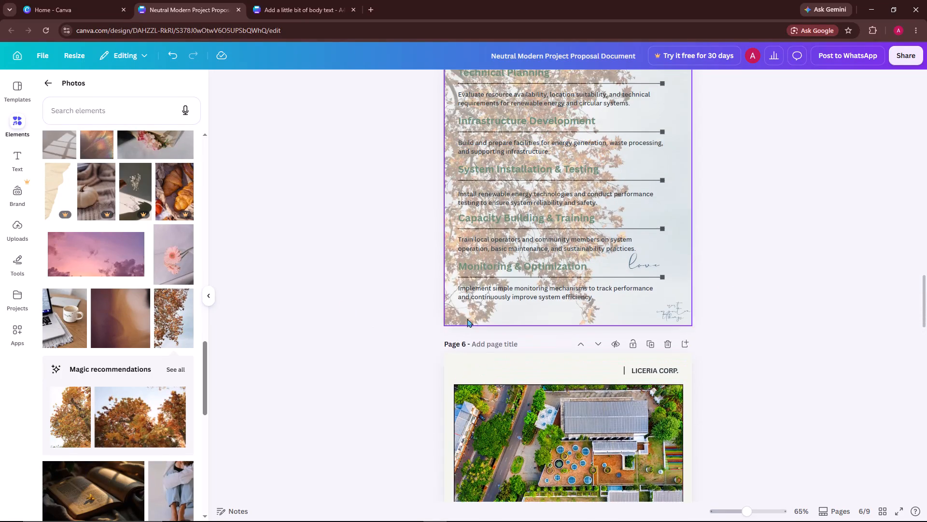
scroll(467, 319, "up", 3)
scroll(378, 319, "up", 4)
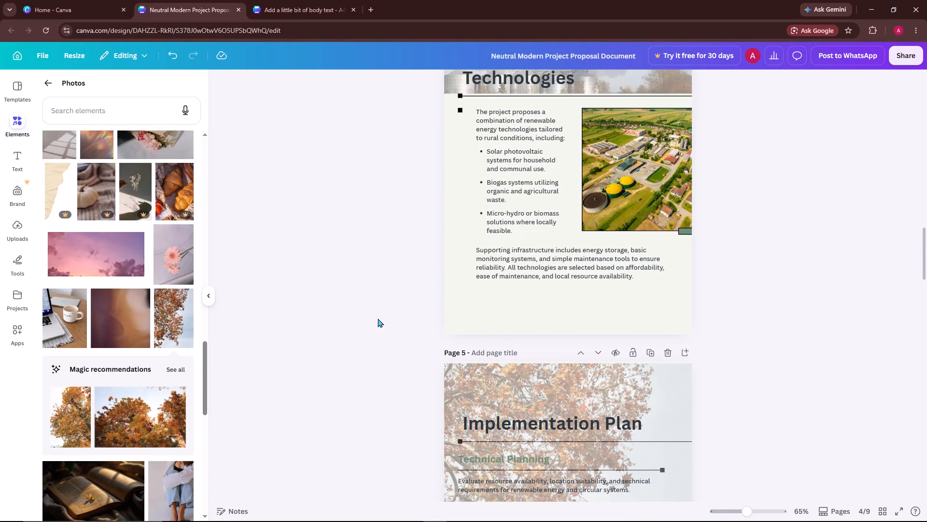
scroll(378, 319, "down", 5)
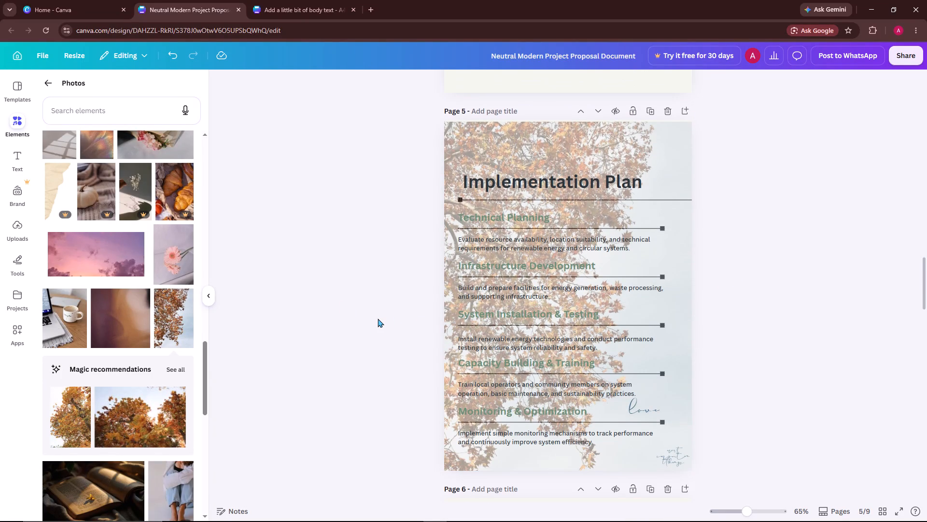
scroll(378, 319, "down", 5)
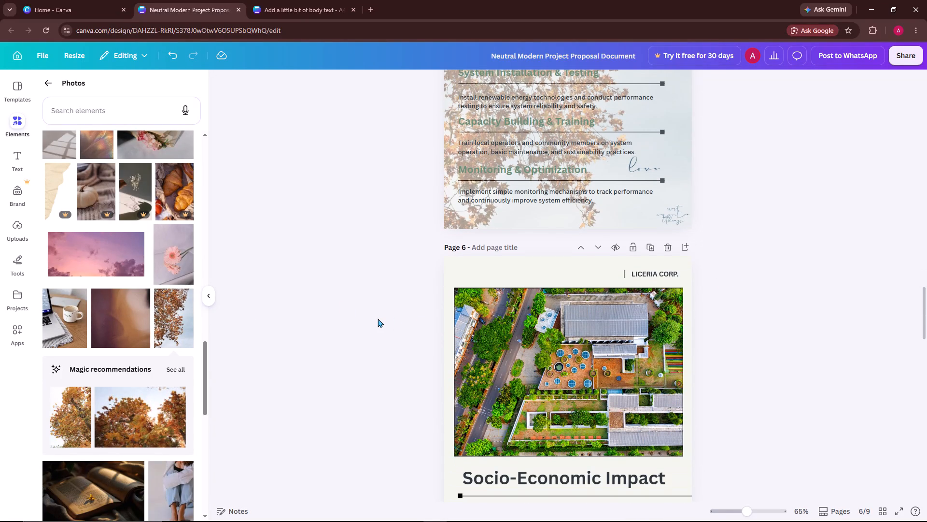
scroll(378, 319, "down", 2)
scroll(378, 319, "up", 15)
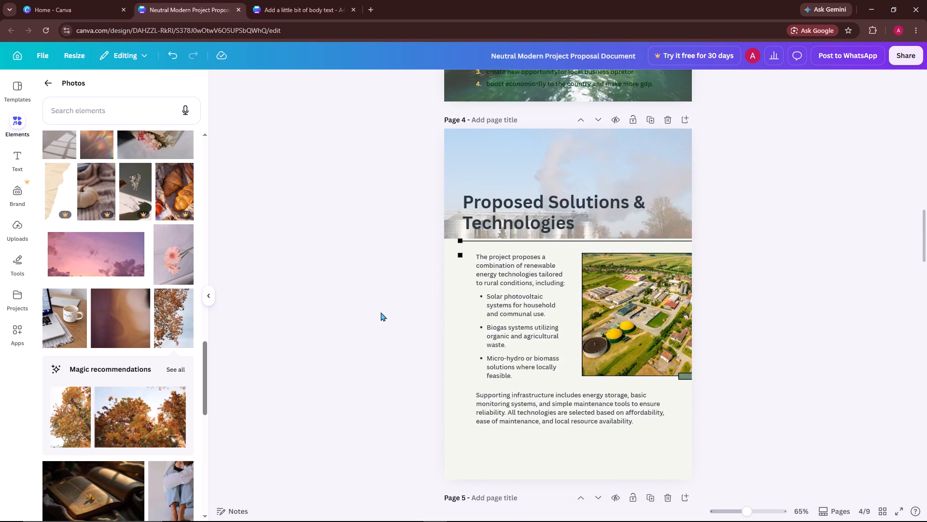
scroll(380, 312, "up", 4)
scroll(380, 312, "down", 4)
scroll(331, 315, "down", 4)
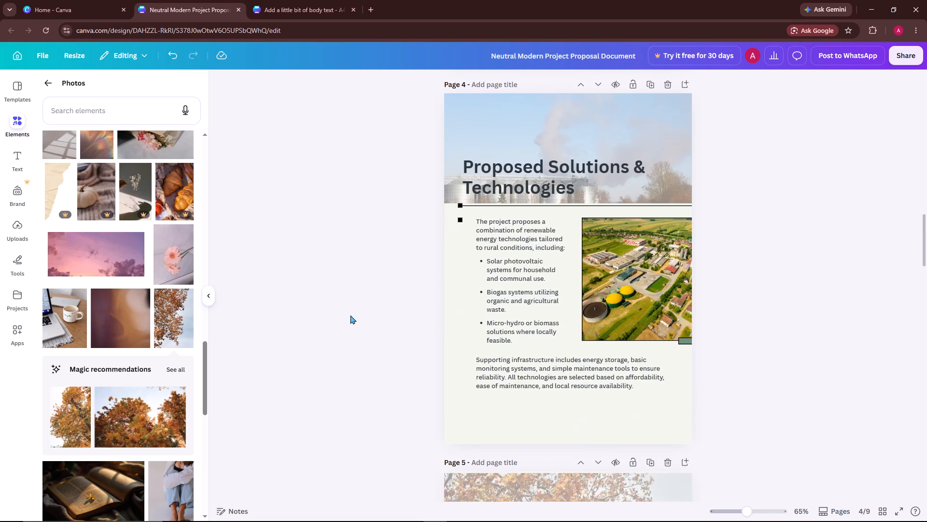
scroll(434, 333, "down", 14)
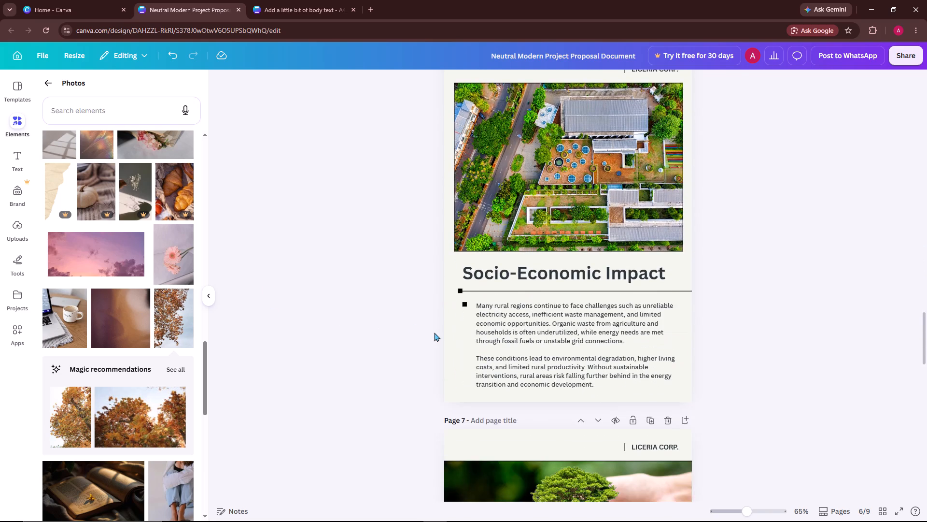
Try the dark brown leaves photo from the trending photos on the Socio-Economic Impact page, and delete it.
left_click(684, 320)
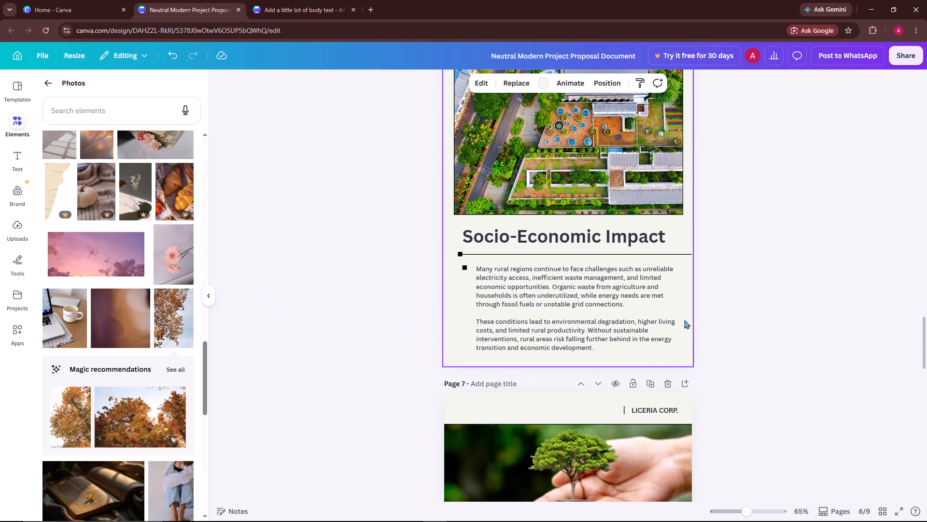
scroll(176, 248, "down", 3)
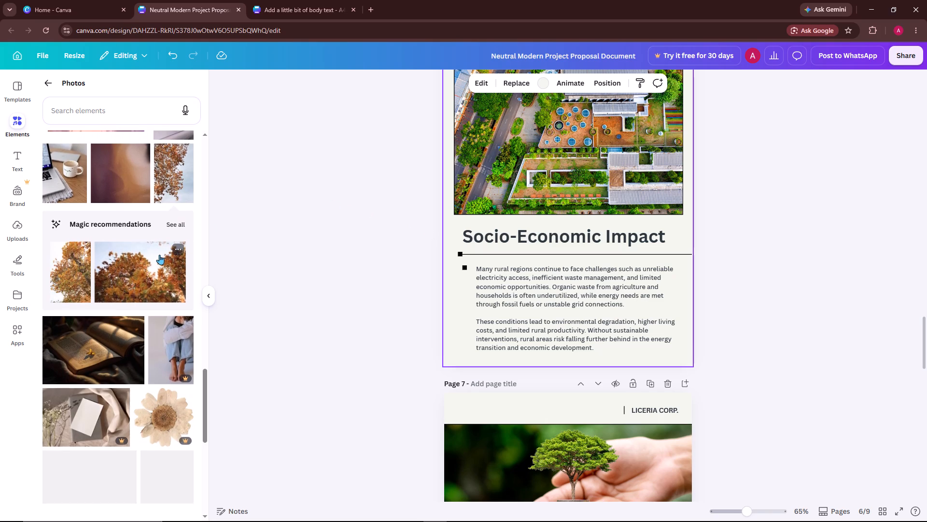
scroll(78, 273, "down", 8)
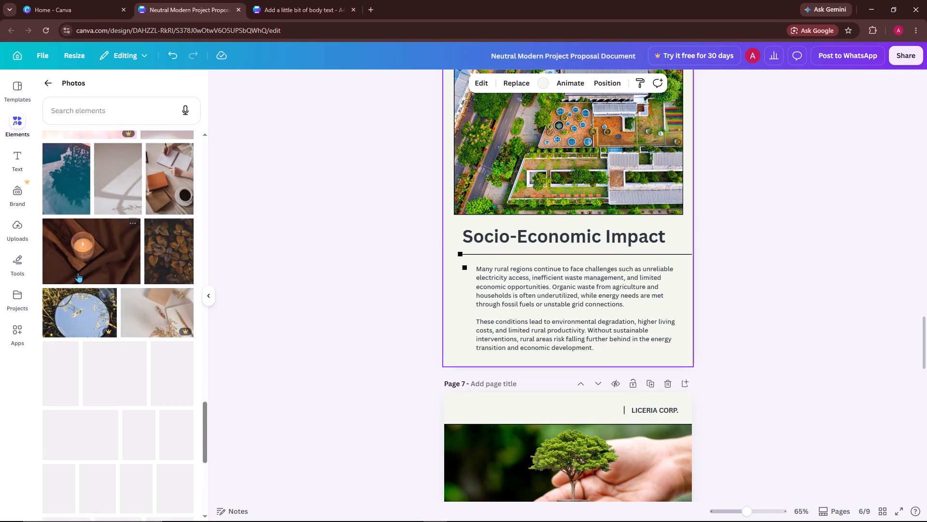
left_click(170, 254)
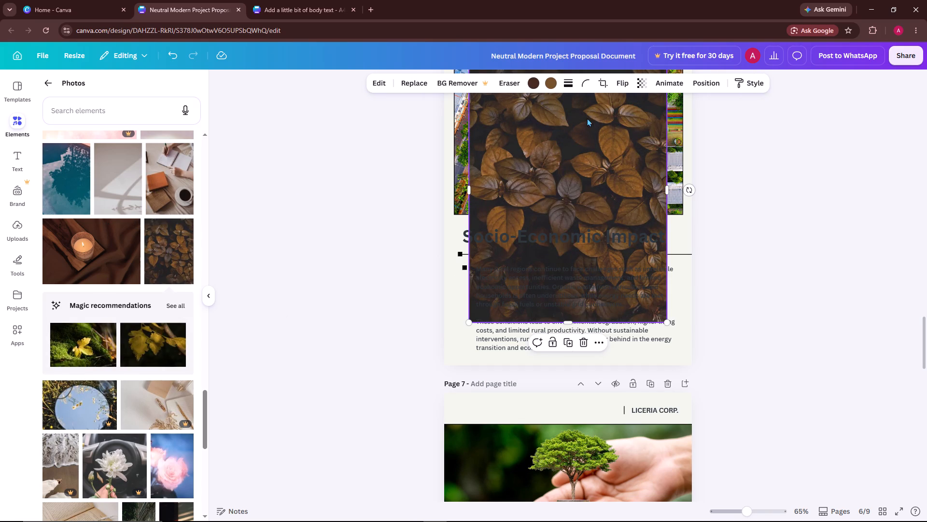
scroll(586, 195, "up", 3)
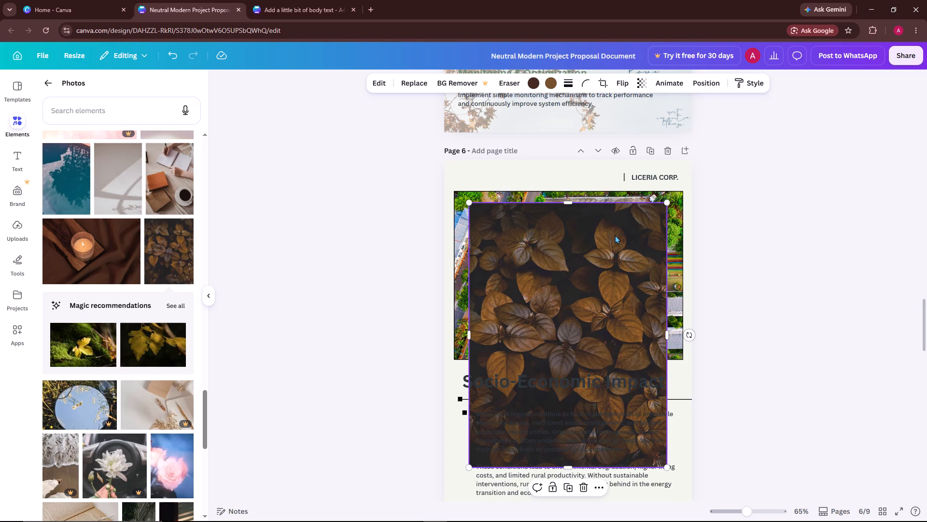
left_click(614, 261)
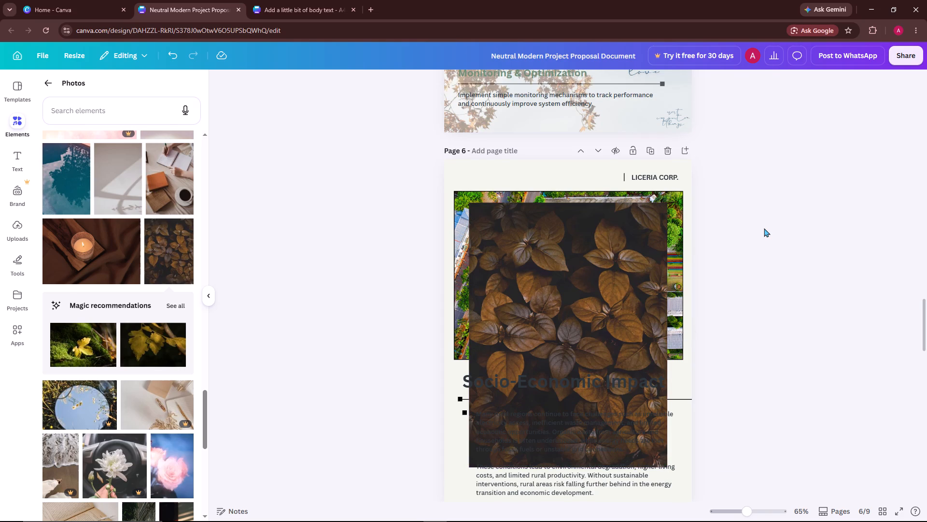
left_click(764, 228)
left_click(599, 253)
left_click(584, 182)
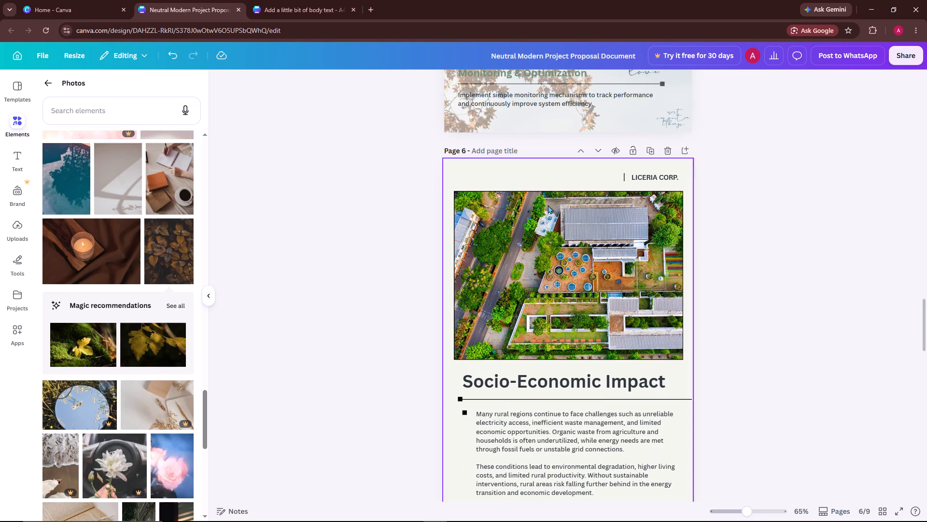
Add the yellow leaf on moss photo to the Socio-Economic Impact page and stretch it over the text area, about 21 by 12.7.
left_click(81, 337)
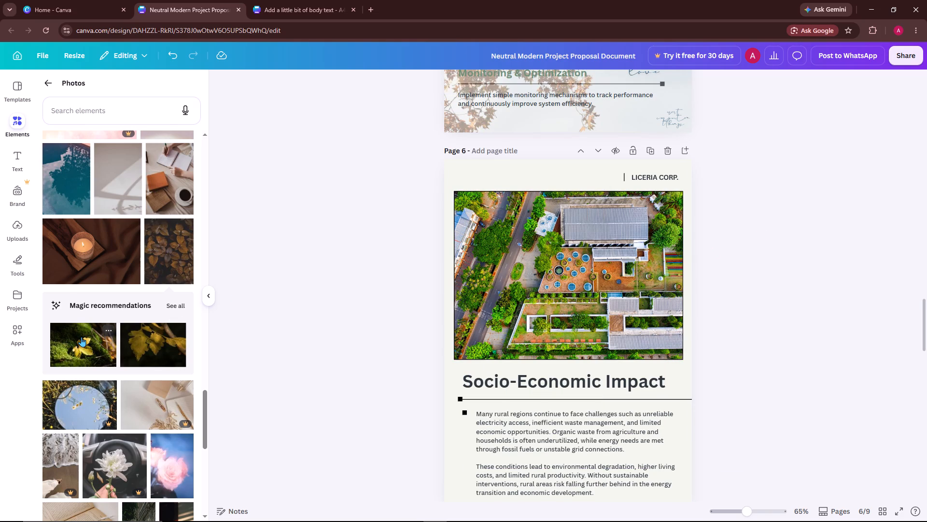
scroll(169, 304, "down", 2)
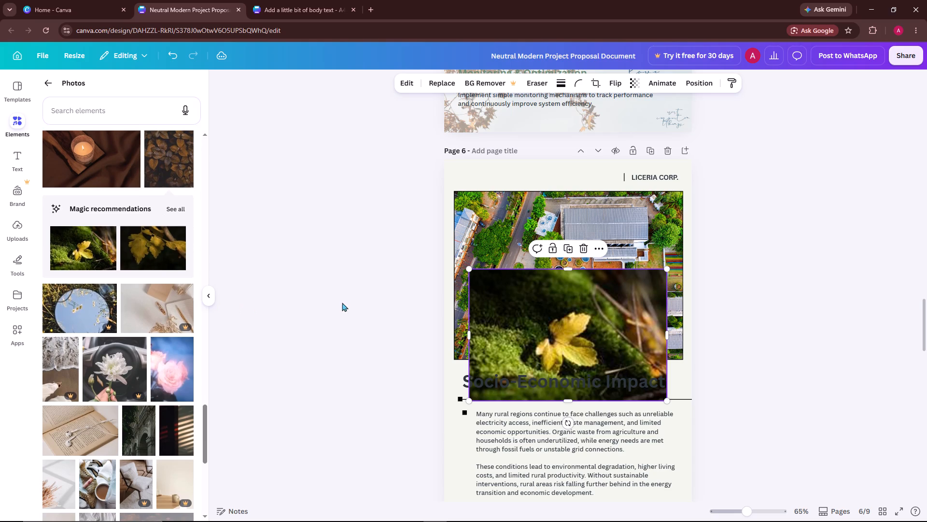
scroll(548, 236, "down", 3)
left_click_drag(561, 165, 563, 257)
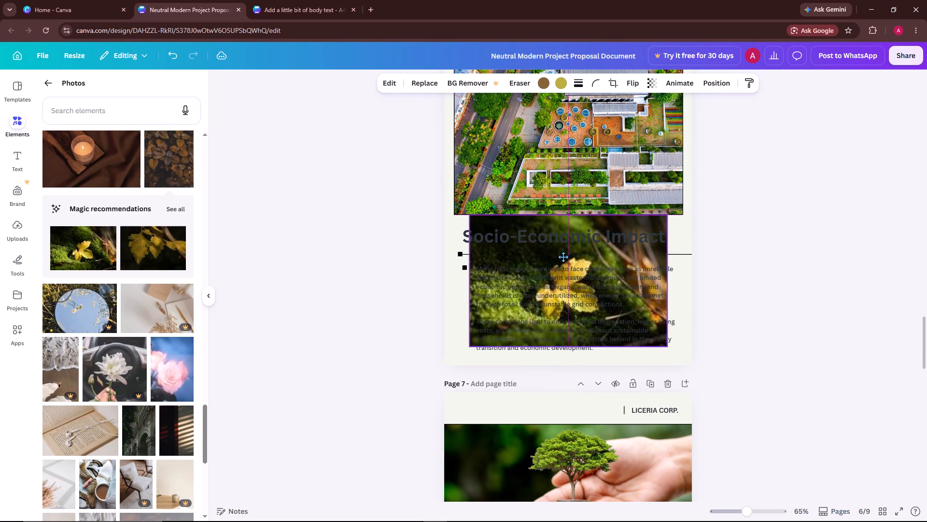
left_click_drag(563, 257, 562, 254)
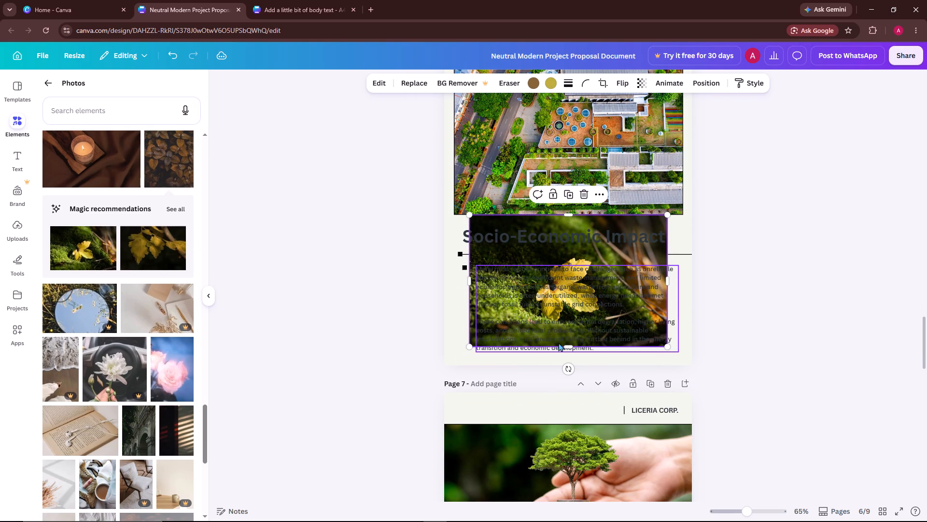
left_click_drag(563, 345, 563, 348)
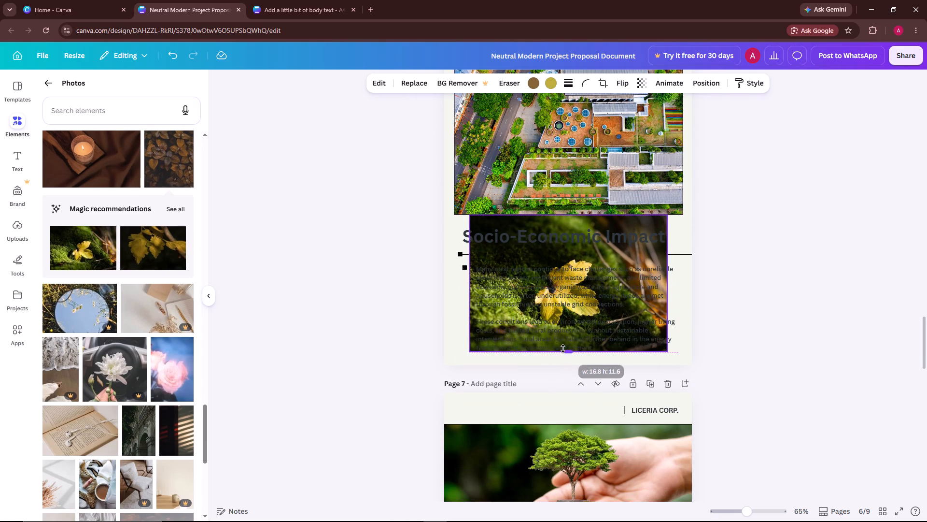
left_click_drag(563, 348, 563, 363)
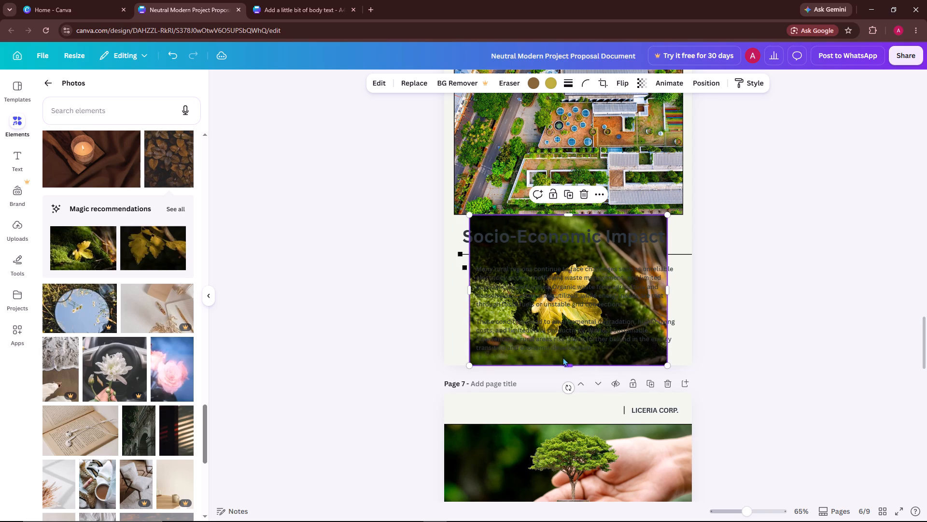
left_click_drag(467, 292, 458, 316)
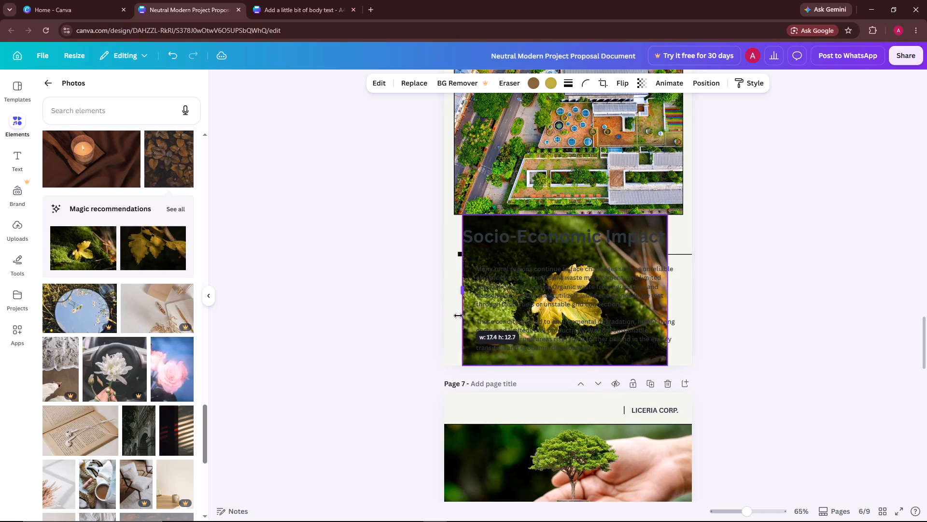
left_click_drag(458, 316, 444, 333)
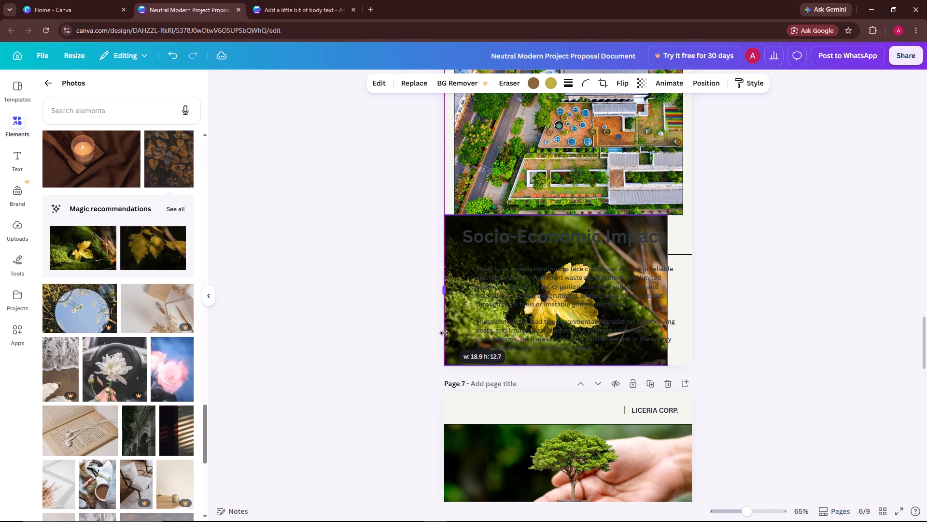
left_click_drag(668, 288, 692, 295)
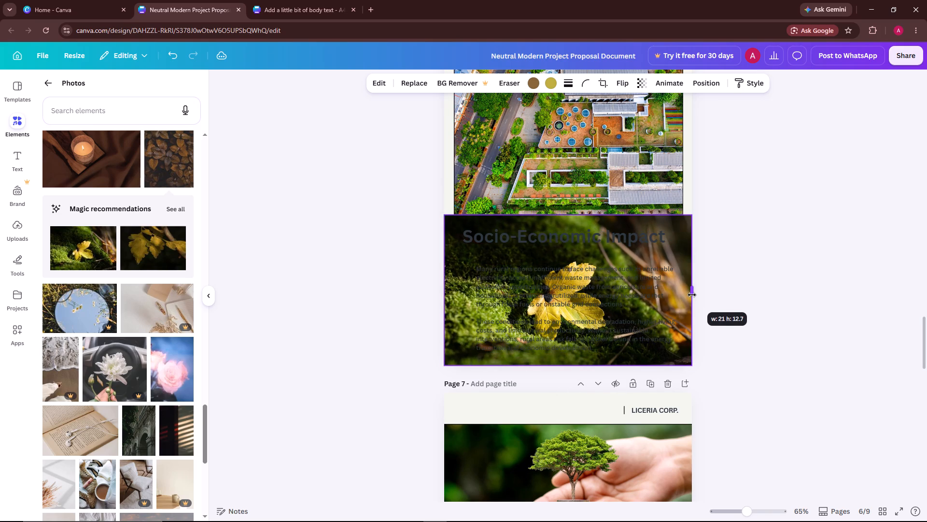
left_click_drag(692, 295, 692, 301)
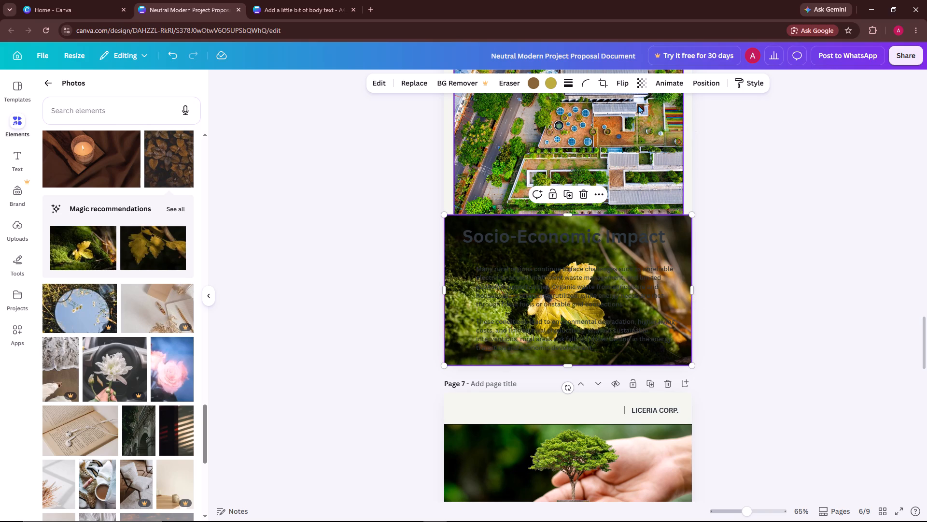
Set the yellow leaf photo's transparency to 30.
left_click(638, 81)
left_click(684, 121)
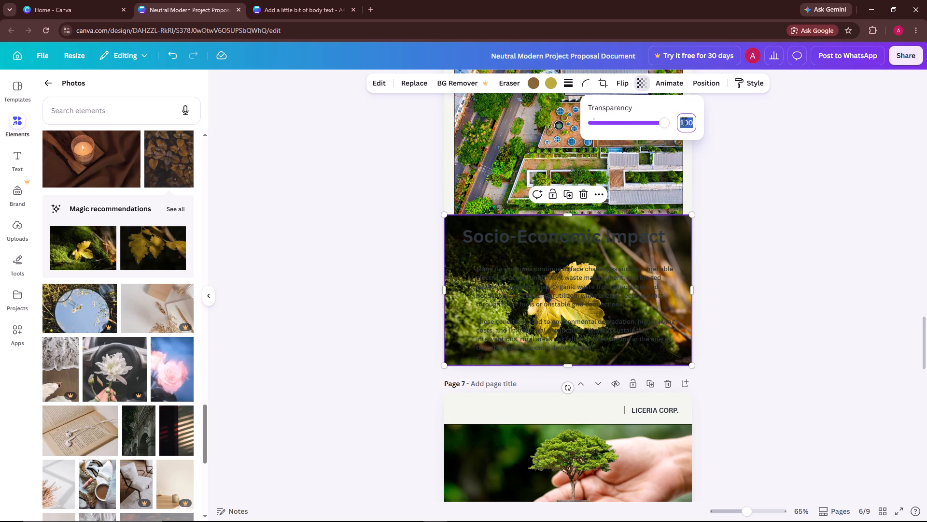
type("30")
key("Return")
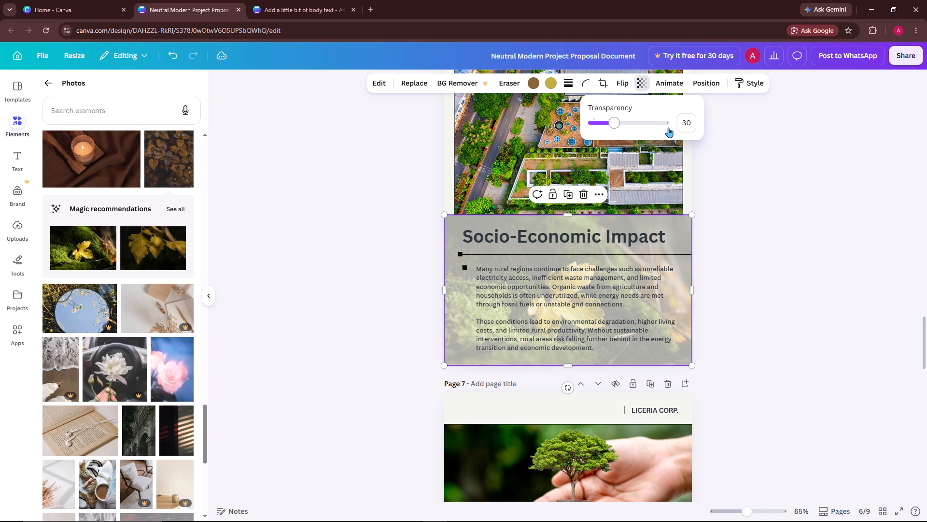
left_click(752, 232)
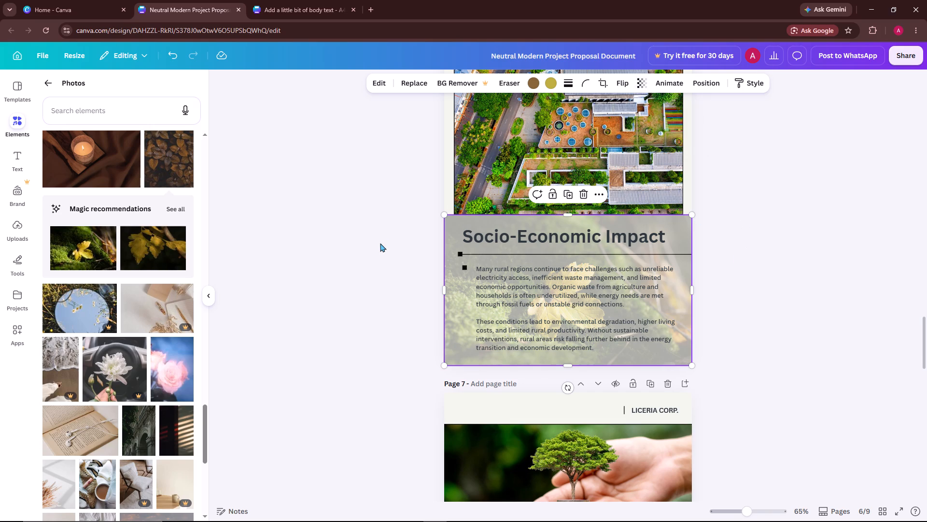
left_click(380, 243)
Add the green ivy wall photo to the Budget & Funding Strategy page and extend it from below the header image to the page bottom.
scroll(379, 235, "down", 1)
scroll(379, 235, "up", 2)
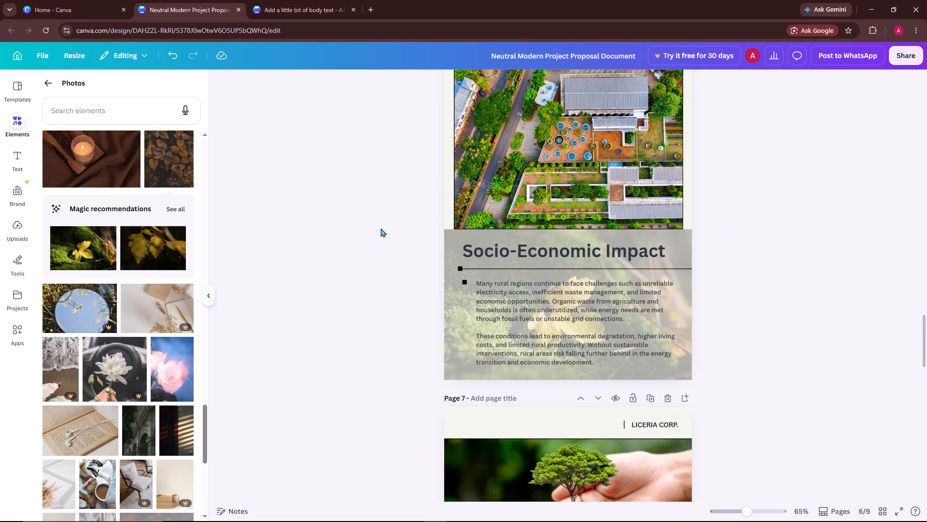
scroll(380, 228, "down", 9)
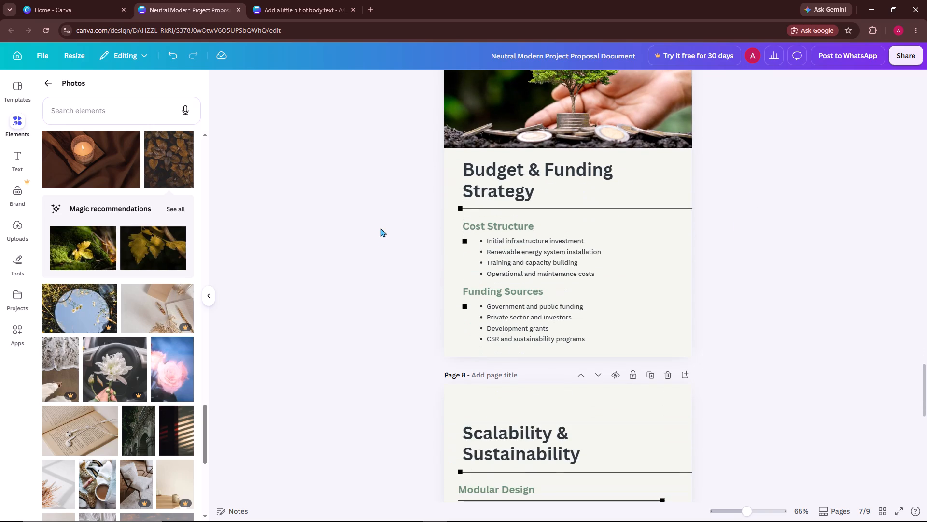
scroll(73, 292, "down", 3)
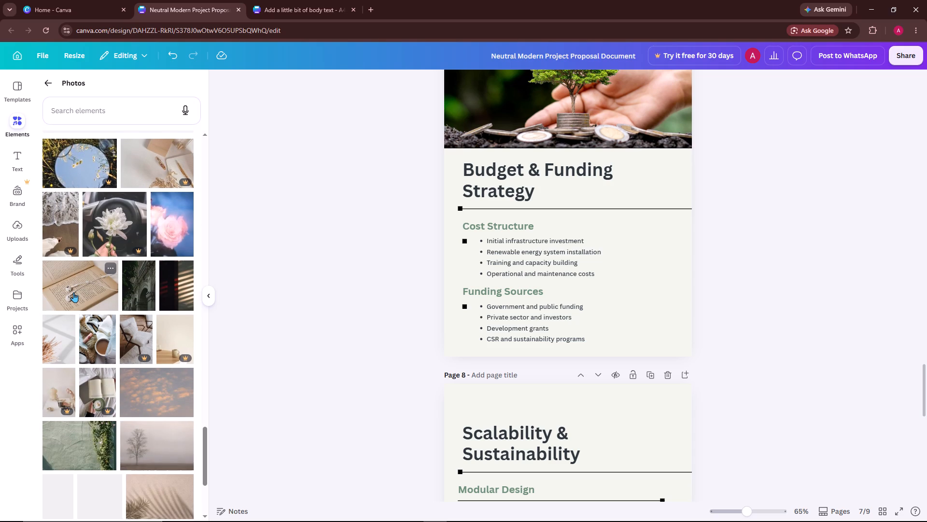
scroll(73, 292, "down", 2)
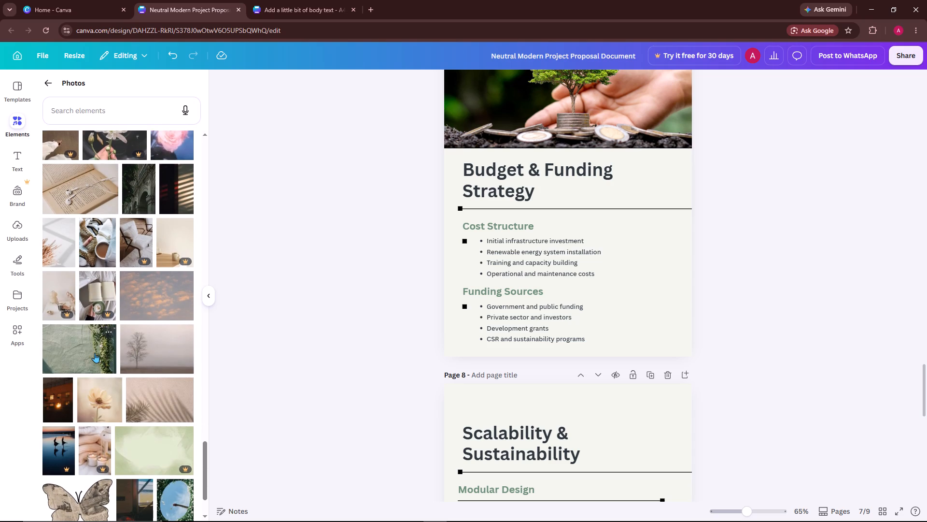
left_click(95, 353)
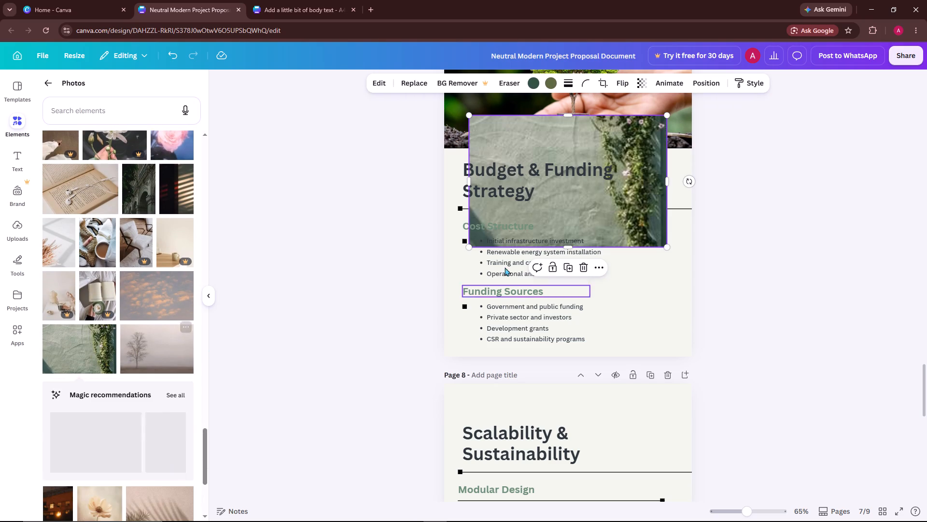
left_click_drag(575, 136, 576, 169)
left_click_drag(568, 279, 570, 298)
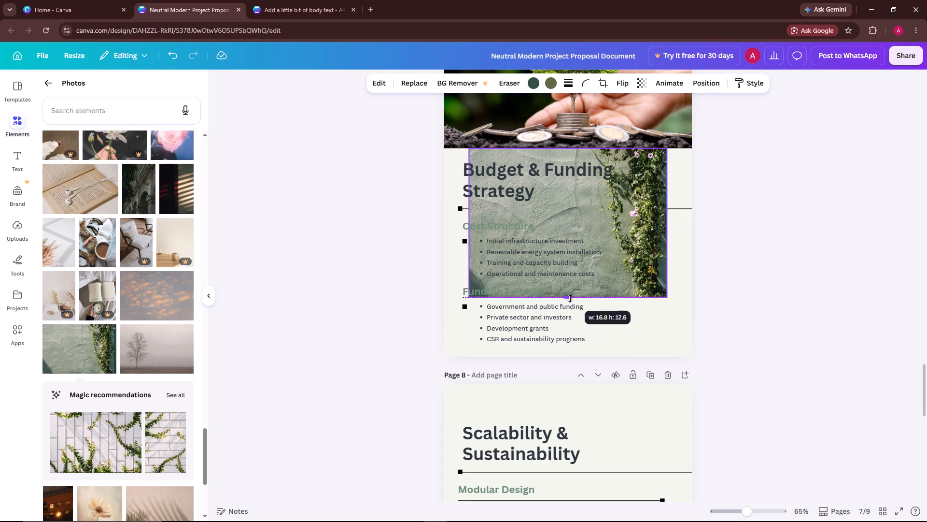
left_click_drag(570, 298, 571, 355)
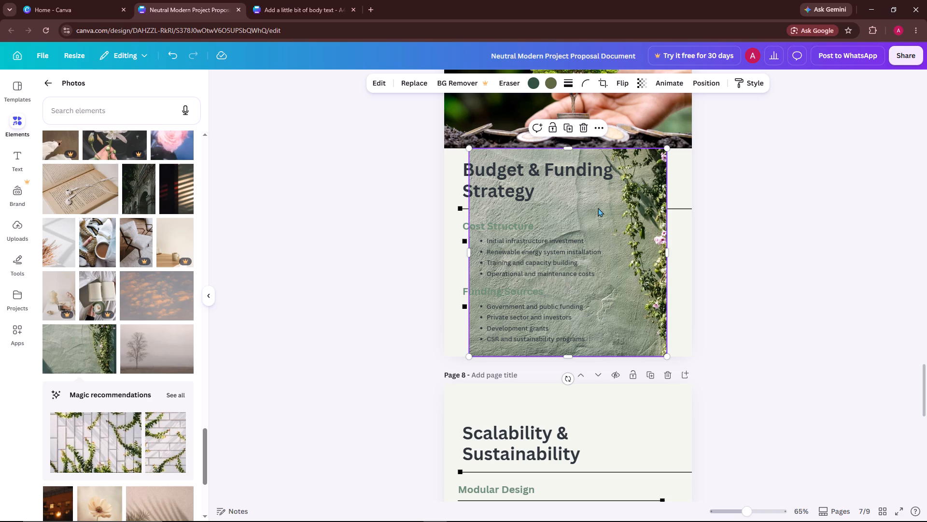
Widen the ivy wall photo to both page edges so it covers the full Budget & Funding Strategy text area.
left_click_drag(598, 208, 588, 208)
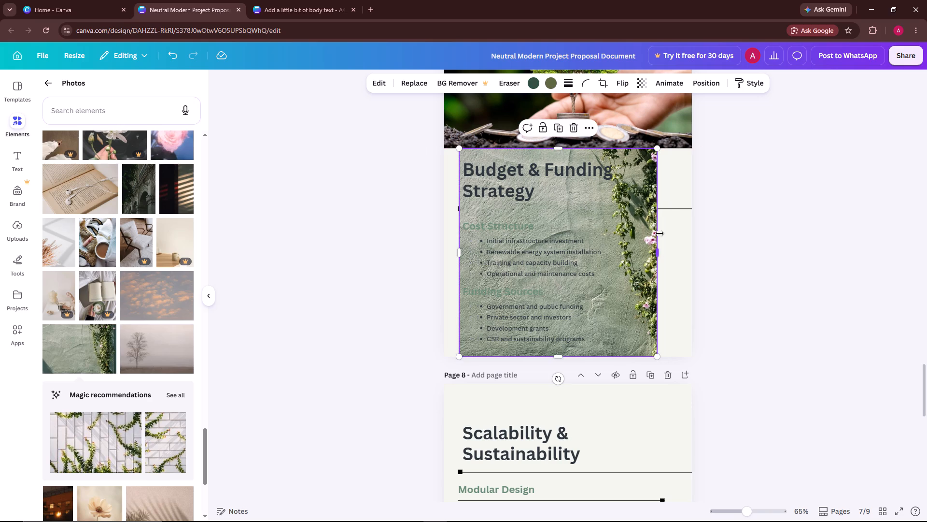
left_click_drag(660, 233, 701, 235)
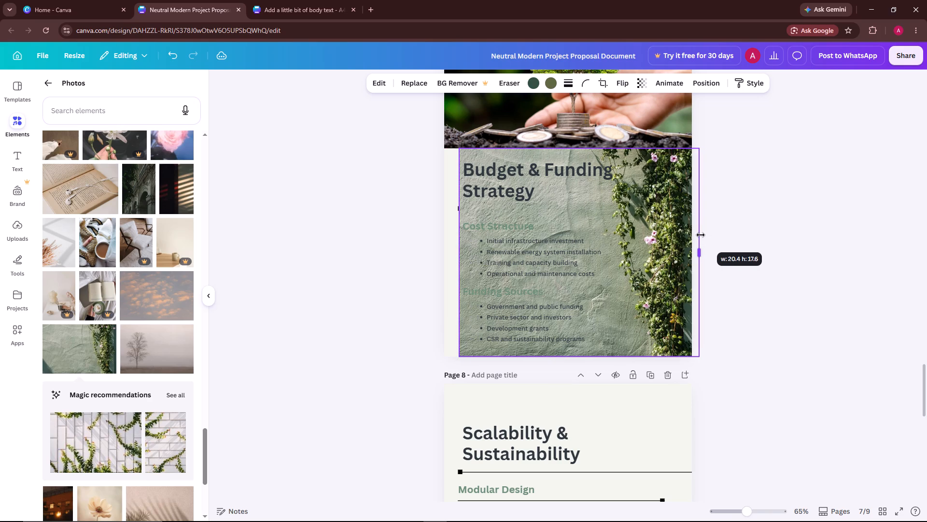
left_click_drag(701, 235, 696, 244)
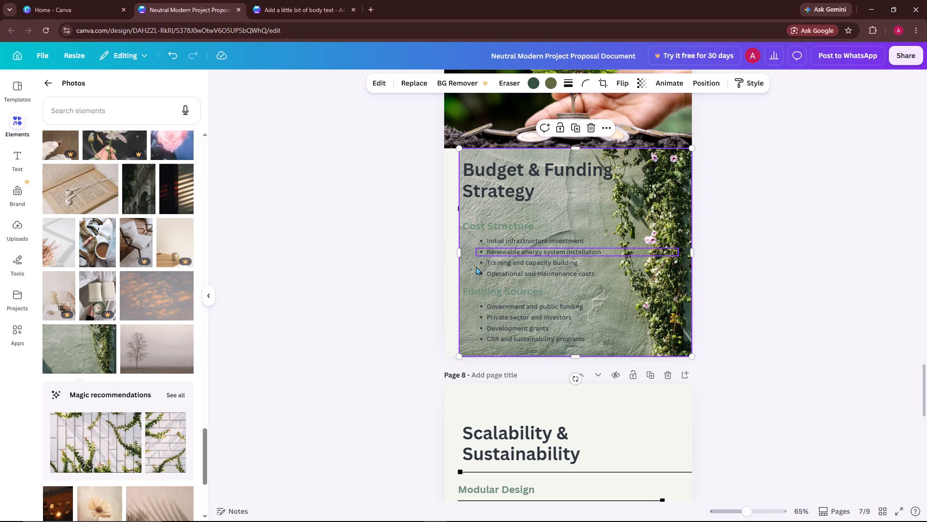
left_click_drag(460, 259, 453, 255)
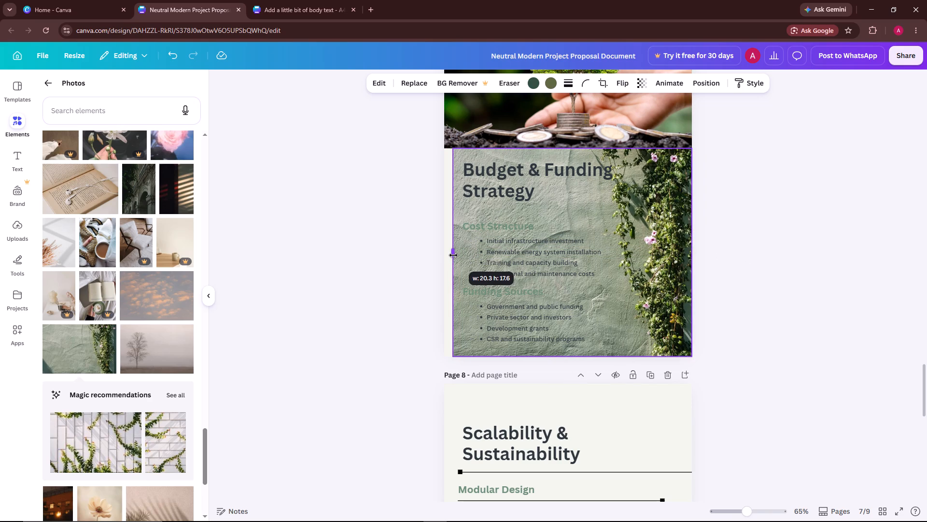
left_click_drag(453, 255, 441, 267)
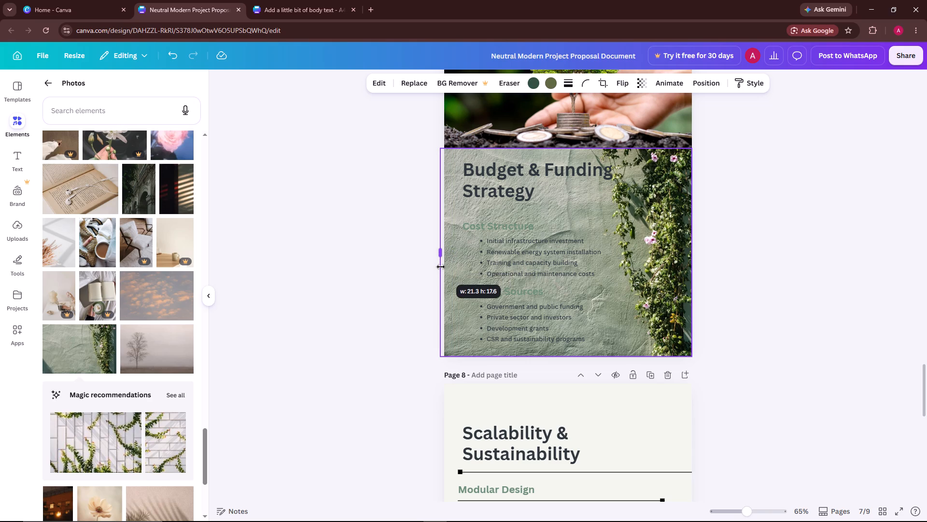
left_click_drag(441, 267, 444, 255)
left_click(387, 229)
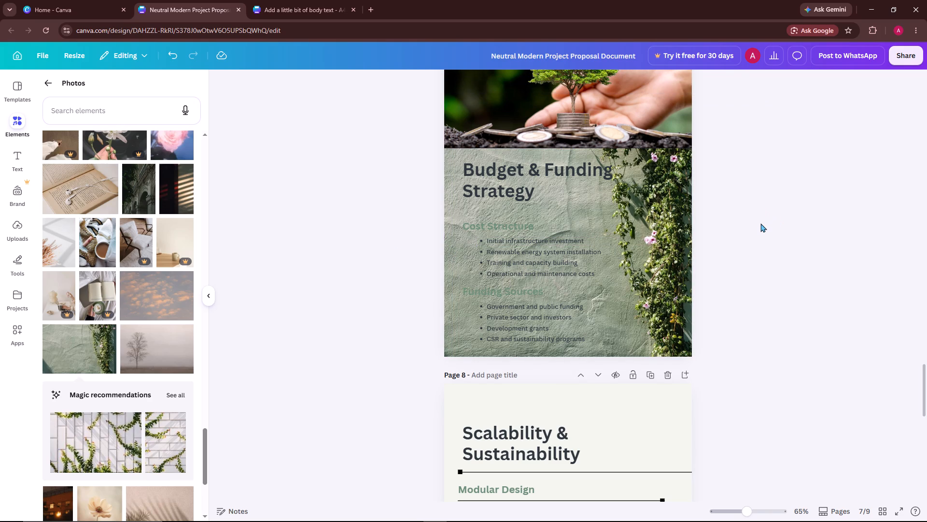
Add the recommended photo of ivy on a white brick wall to the Scalability & Sustainability page.
scroll(758, 254, "down", 4)
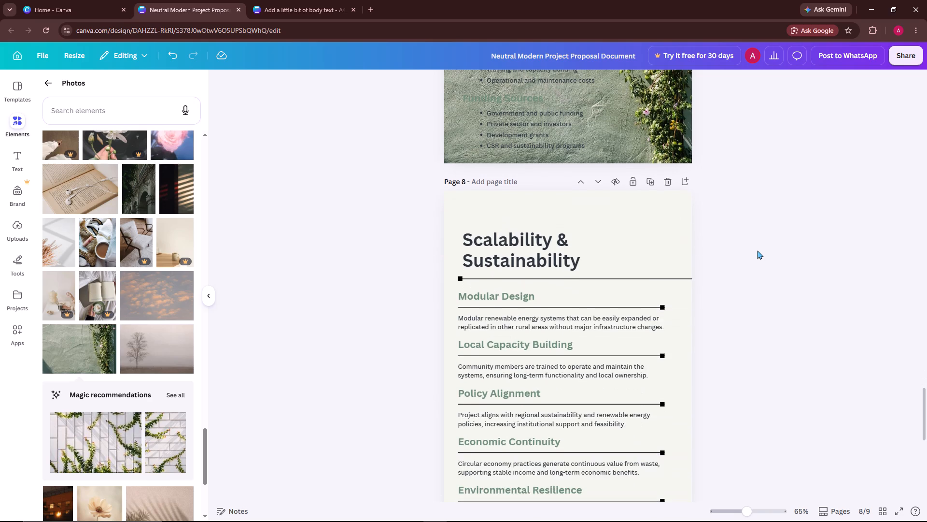
scroll(756, 248, "down", 2)
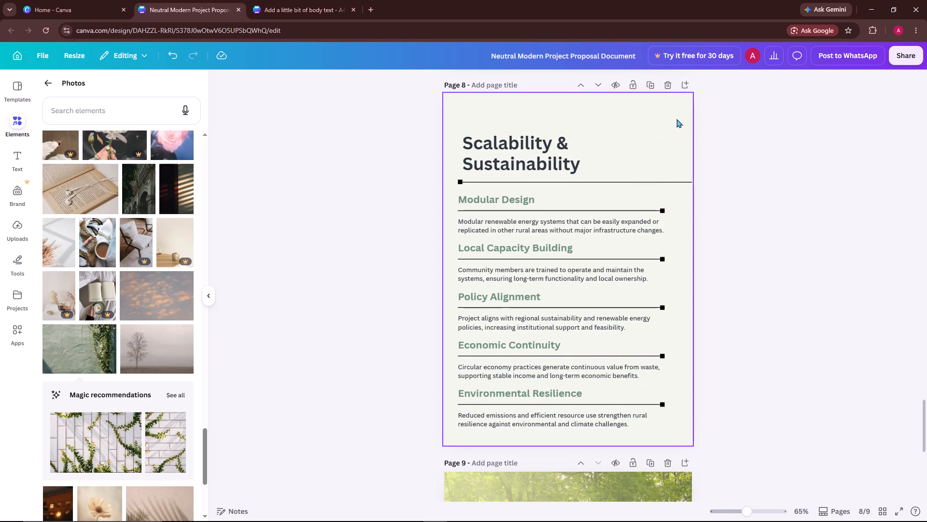
left_click(676, 119)
scroll(114, 262, "down", 3)
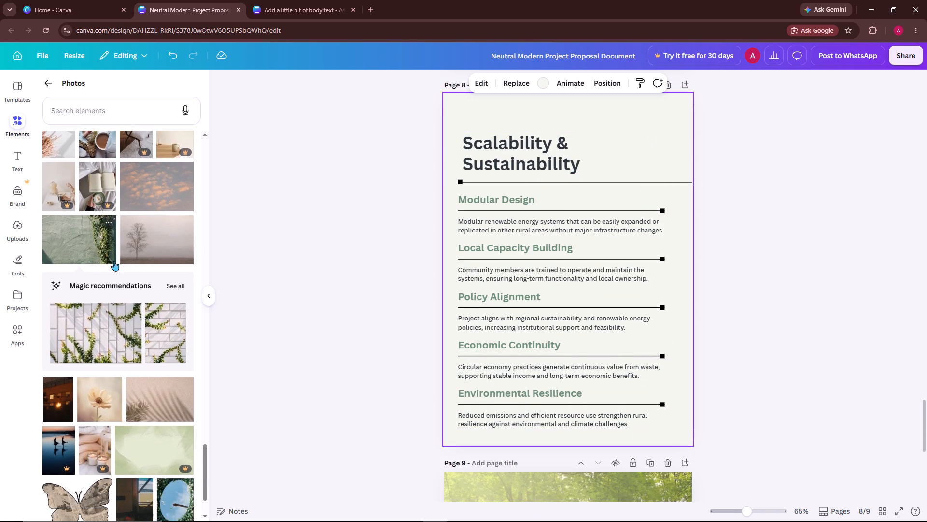
left_click(111, 283)
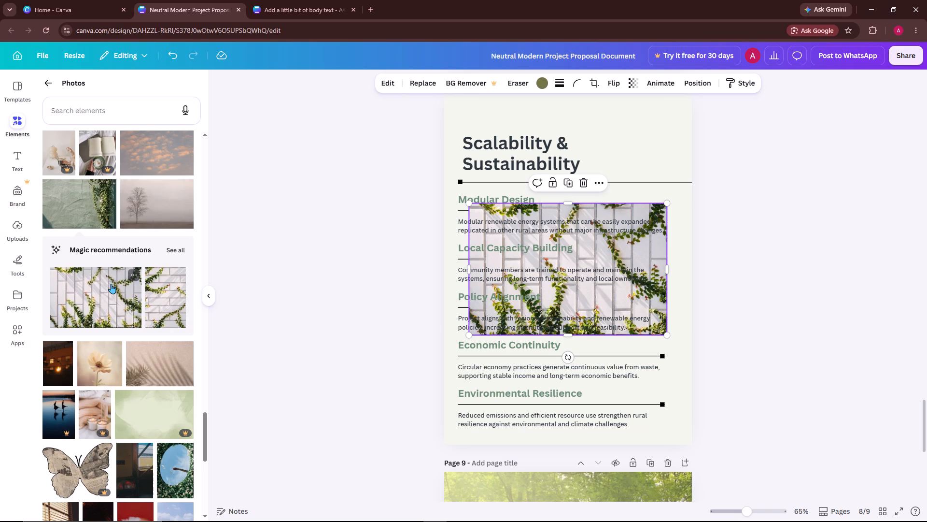
Add the photo of sneakers among orange flowers to the Scalability & Sustainability page, over the ivy brick photo.
scroll(111, 284, "down", 7)
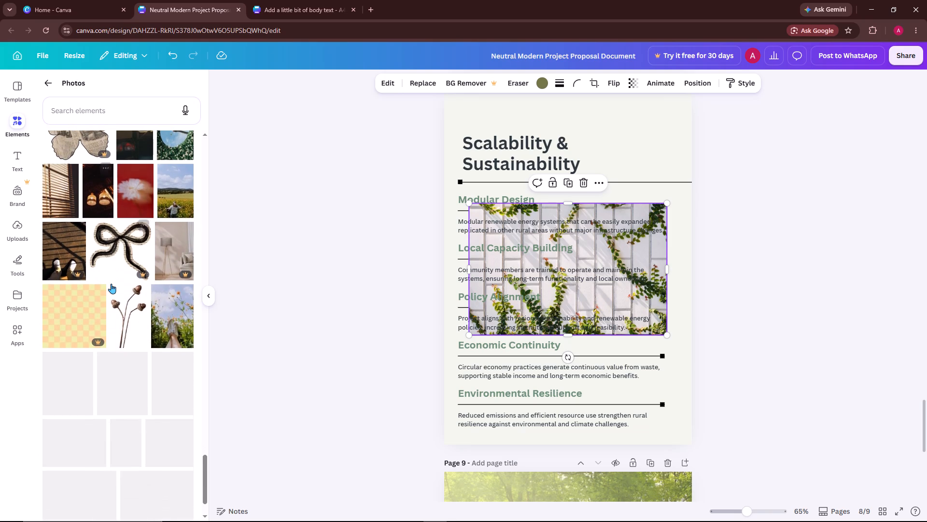
scroll(147, 316, "down", 2)
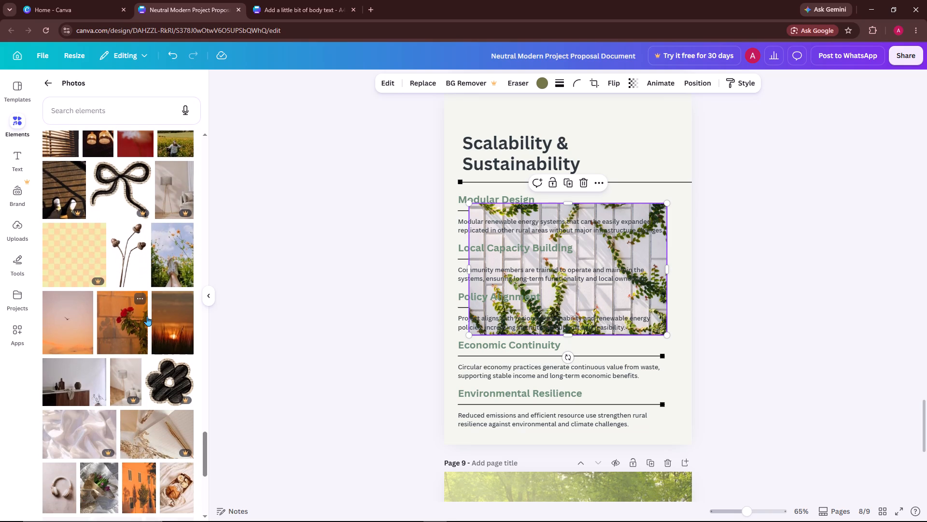
scroll(161, 298, "down", 3)
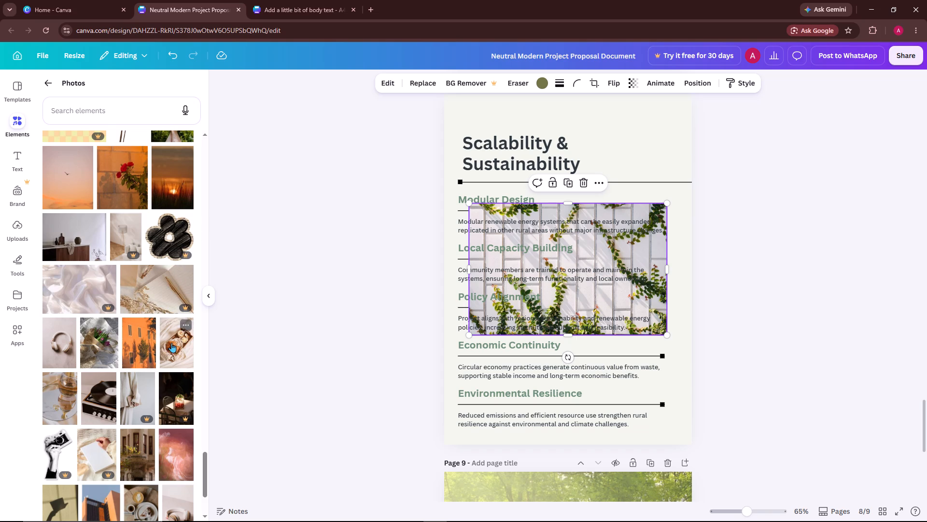
scroll(164, 296, "up", 1)
left_click(172, 159)
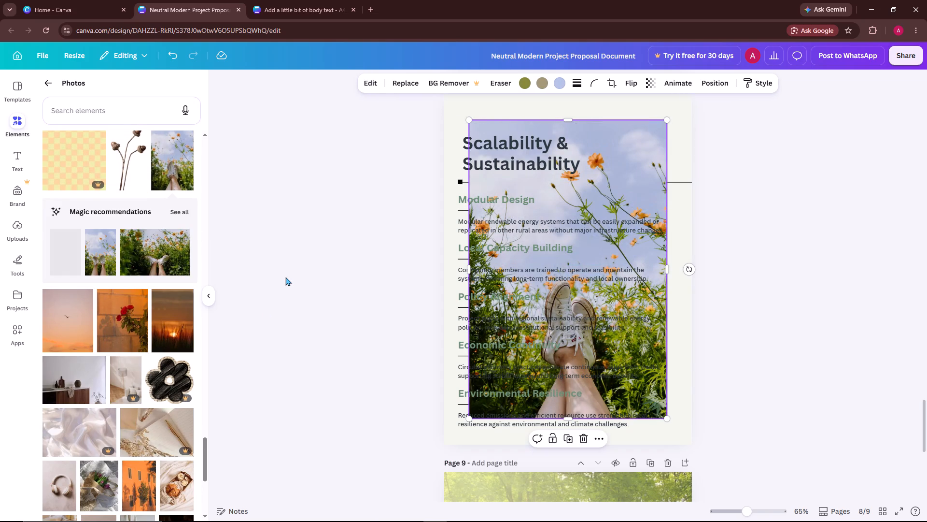
scroll(311, 289, "up", 2)
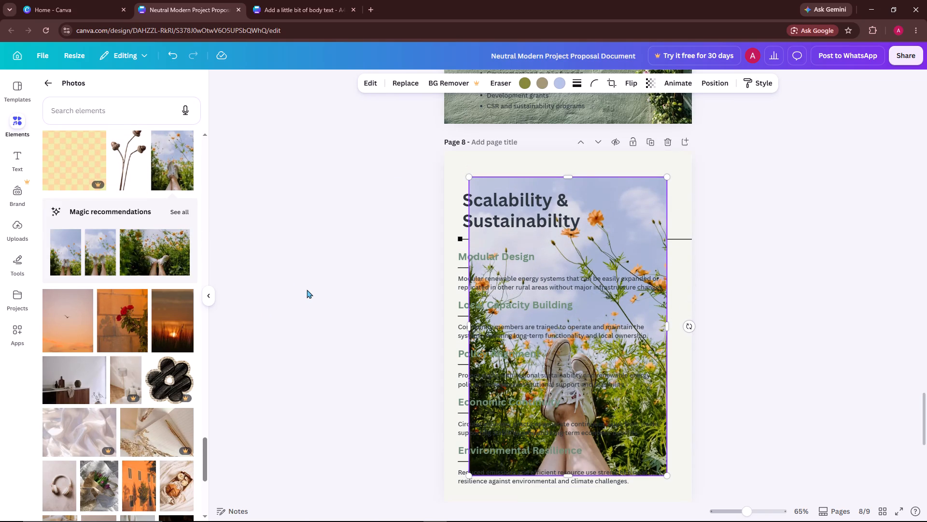
Stretch the sneakers-and-flowers photo to all four page edges so it covers the entire Scalability & Sustainability page.
left_click(209, 296)
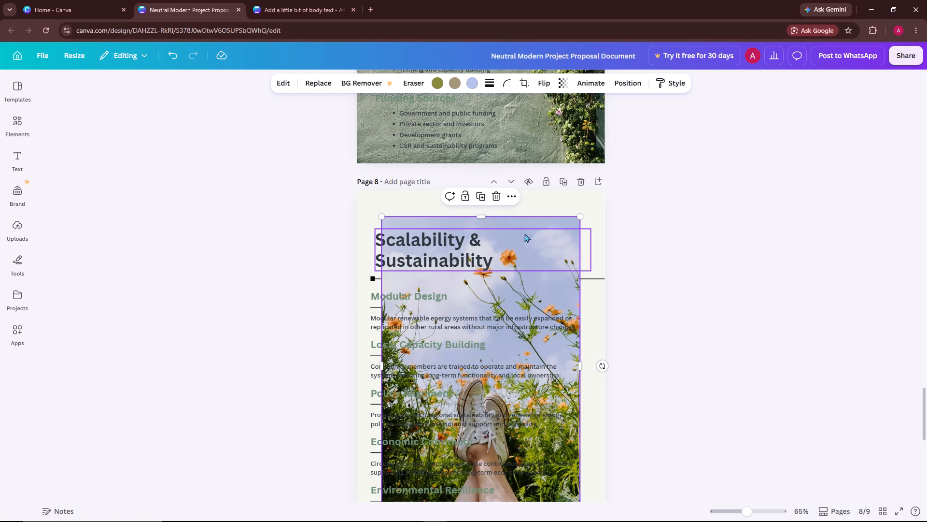
left_click_drag(482, 218, 481, 199)
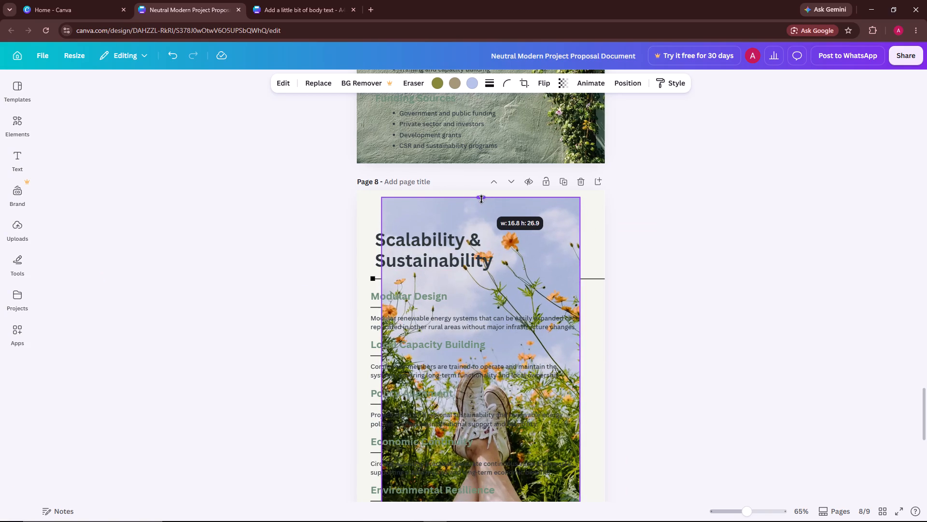
left_click_drag(481, 199, 481, 194)
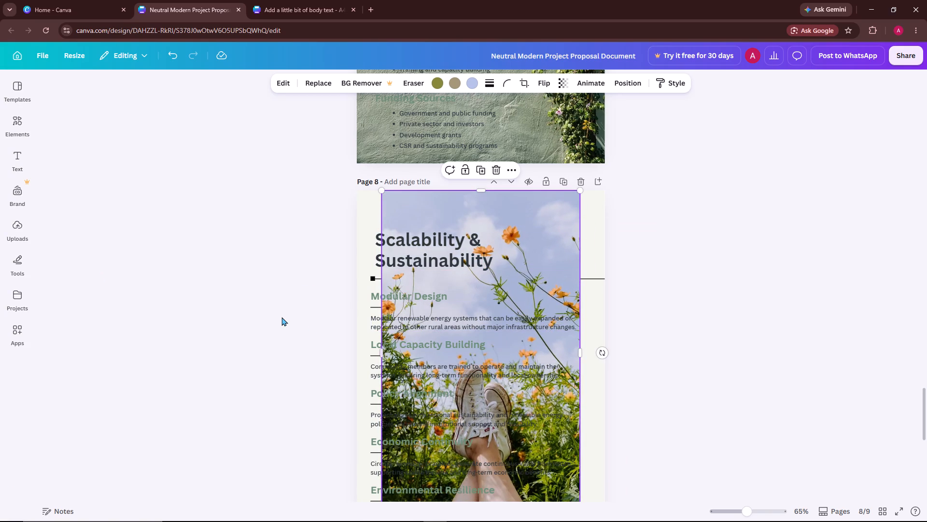
scroll(281, 317, "down", 3)
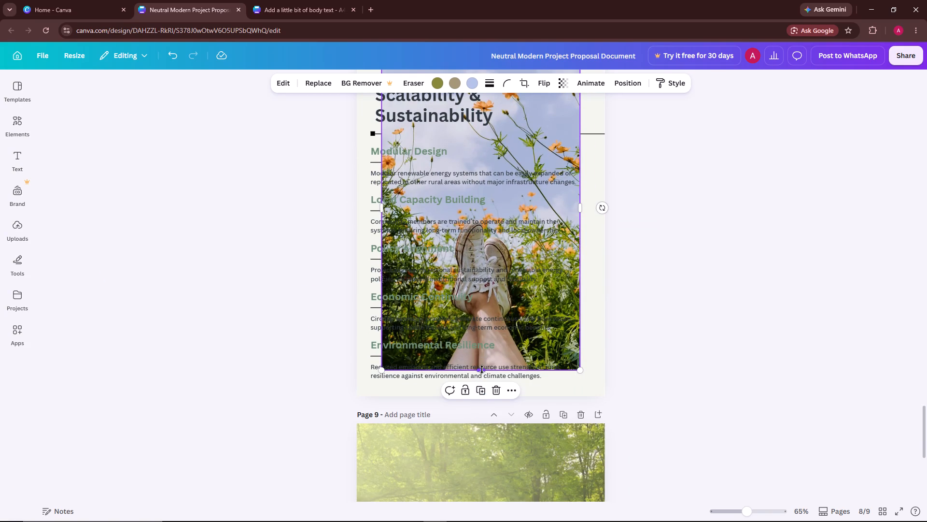
left_click_drag(482, 369, 482, 393)
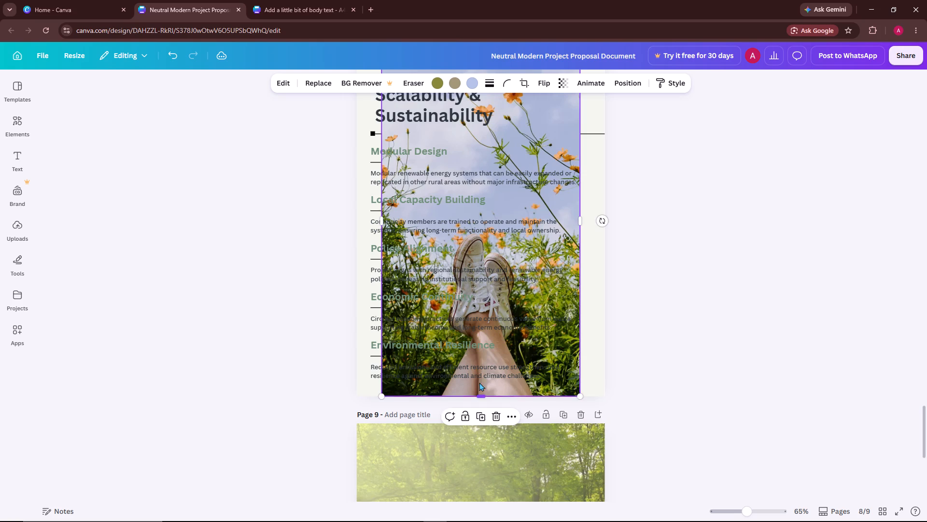
scroll(330, 339, "up", 2)
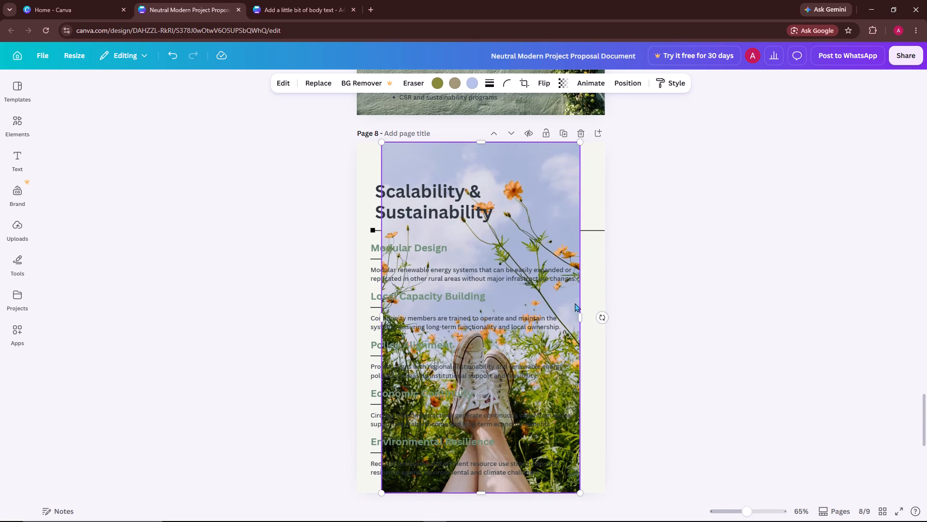
left_click_drag(577, 319, 590, 333)
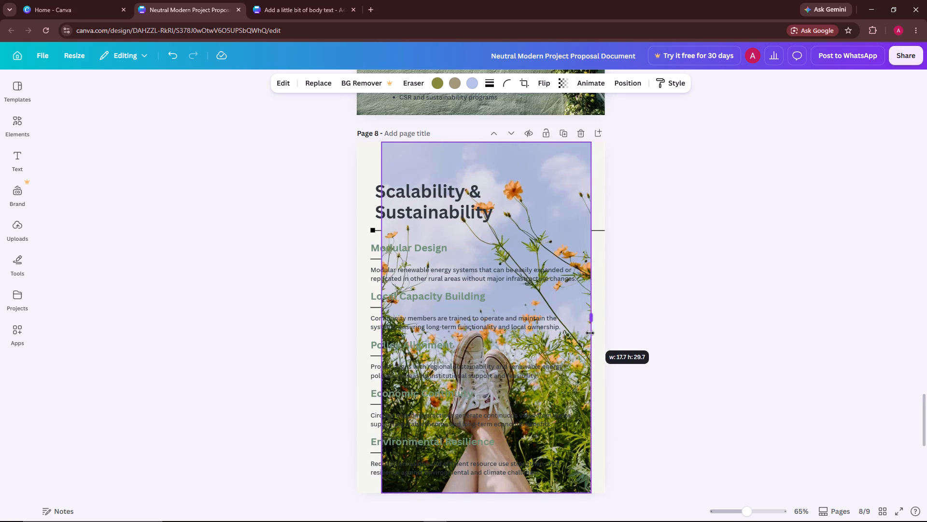
left_click_drag(590, 333, 600, 325)
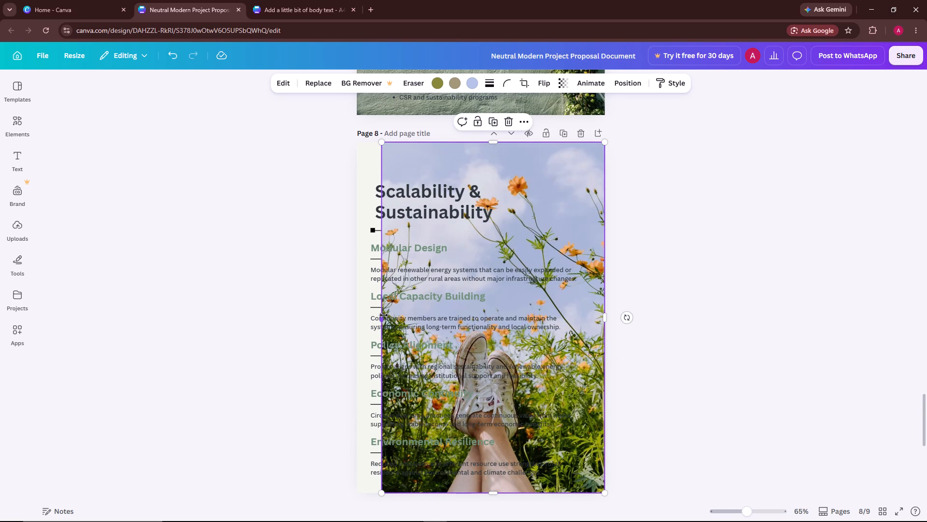
left_click_drag(384, 315, 361, 353)
left_click(310, 305)
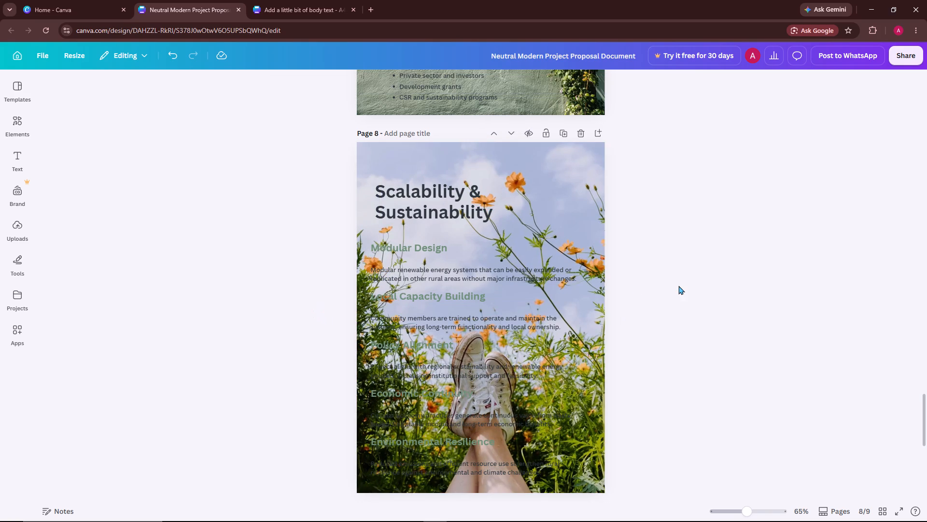
Set the transparency of the full-page sneakers-and-flowers photo to 35.
left_click(550, 180)
left_click(560, 80)
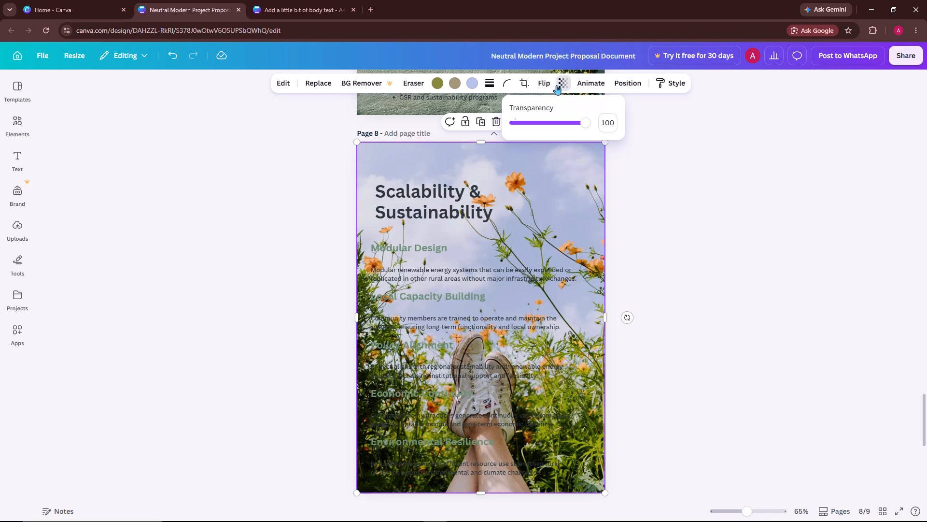
left_click(614, 119)
type("35")
key("Return")
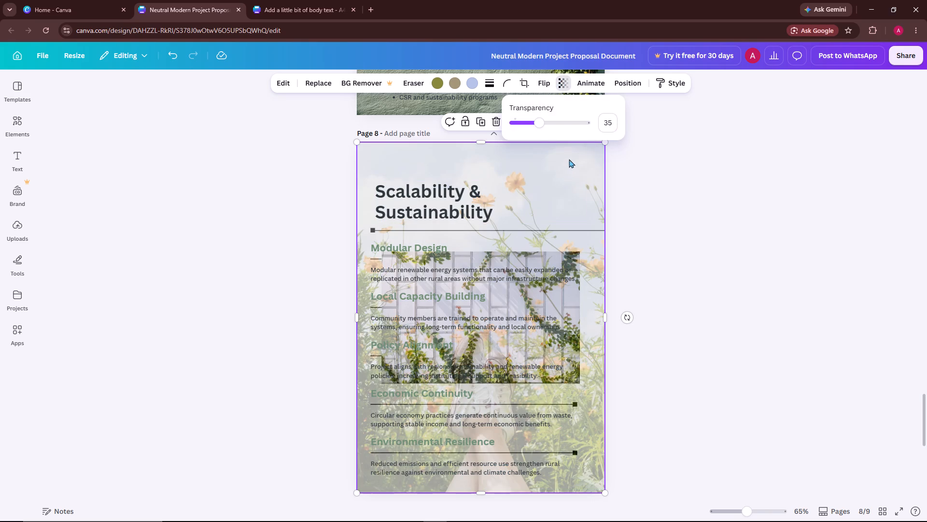
Delete the ivy brick wall photo beneath the faded sneakers photo, keeping the sneakers photo aligned to the full Scalability & Sustainability page.
left_click_drag(569, 159, 582, 318)
left_click(551, 259)
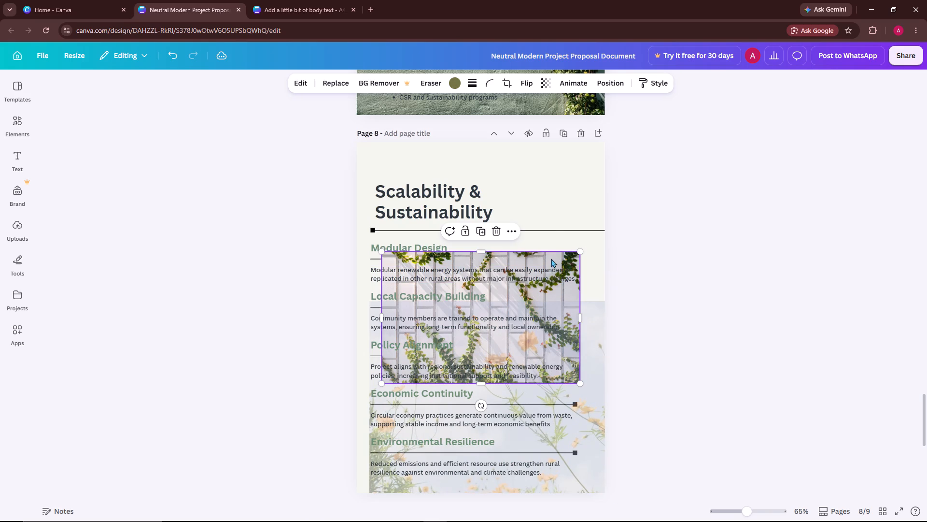
left_click(497, 233)
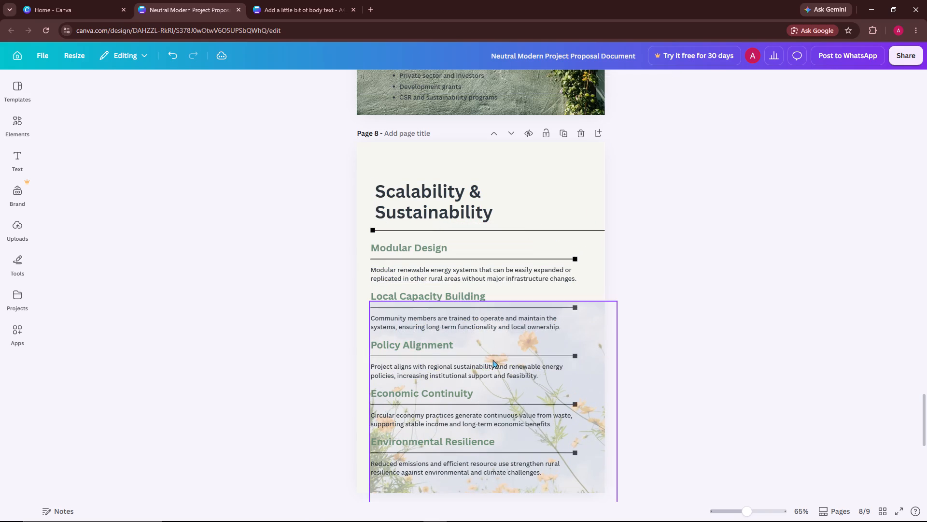
left_click_drag(589, 336, 584, 278)
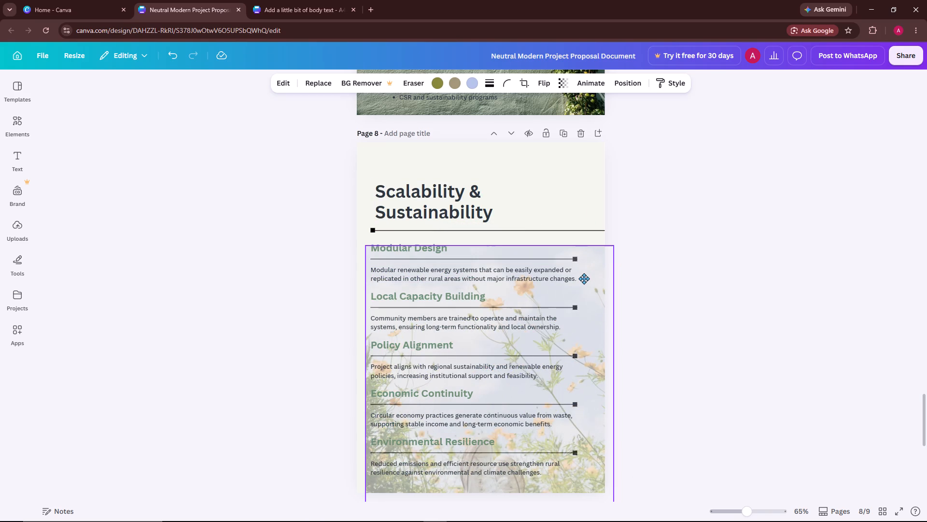
left_click_drag(584, 278, 576, 174)
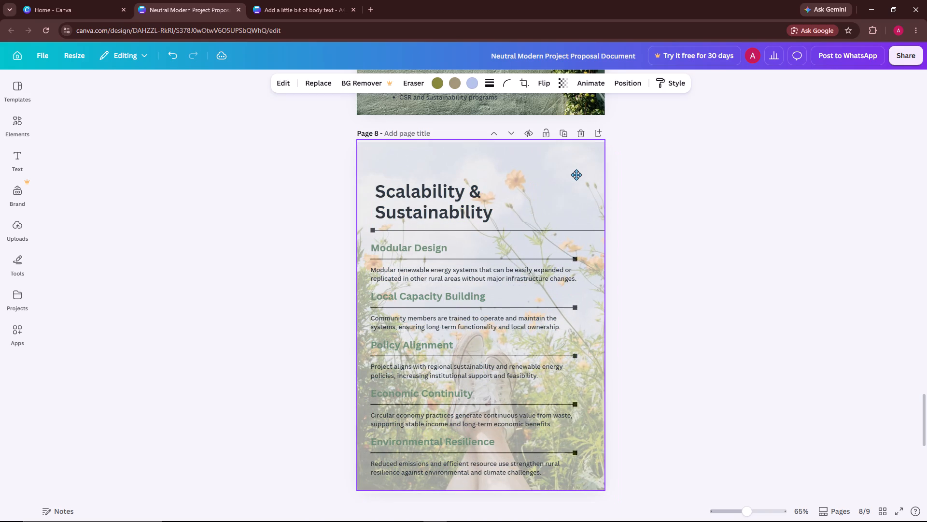
left_click_drag(576, 174, 576, 178)
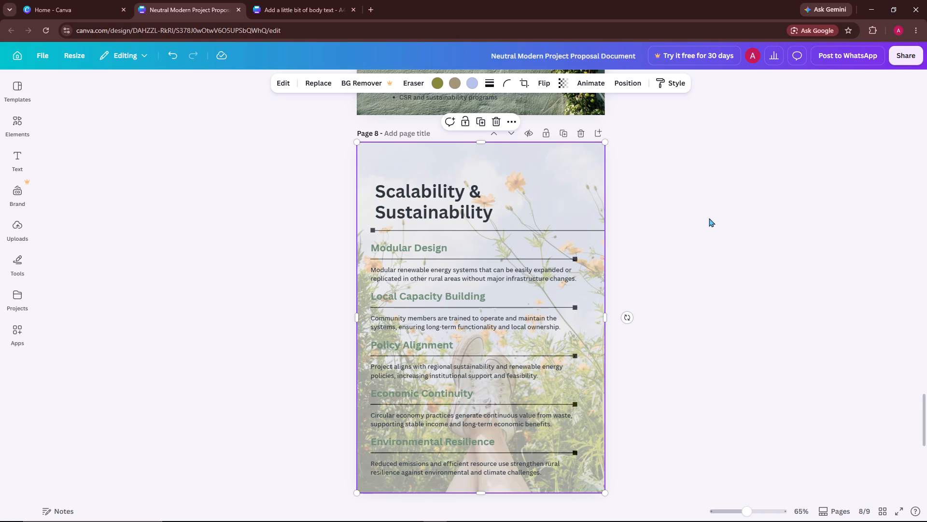
left_click(709, 218)
Review the document from the Contact Us page back to the Proposed Solutions & Technologies page.
scroll(709, 221, "down", 12)
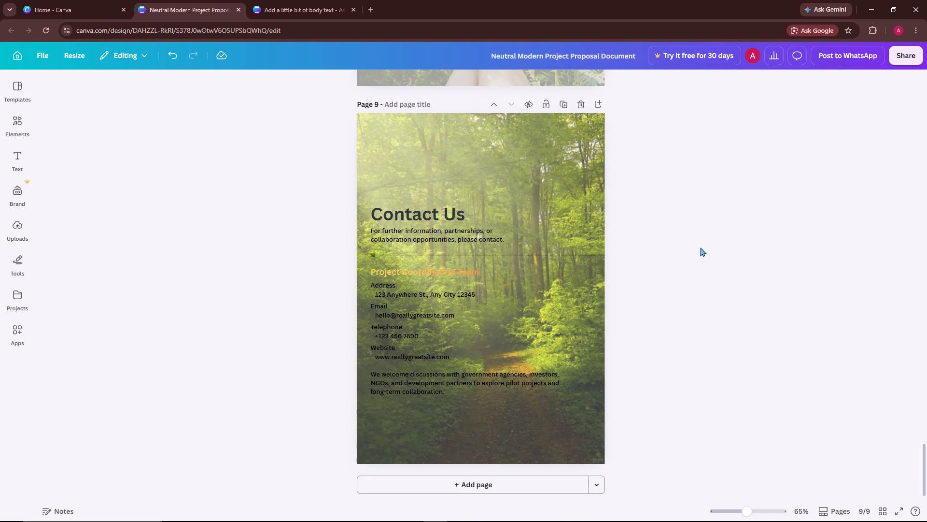
scroll(700, 247, "up", 14)
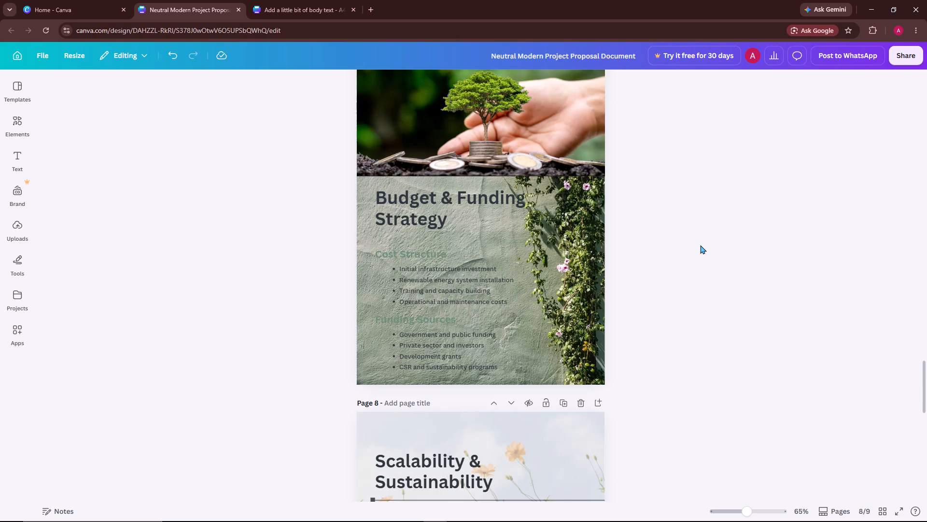
scroll(700, 245, "up", 15)
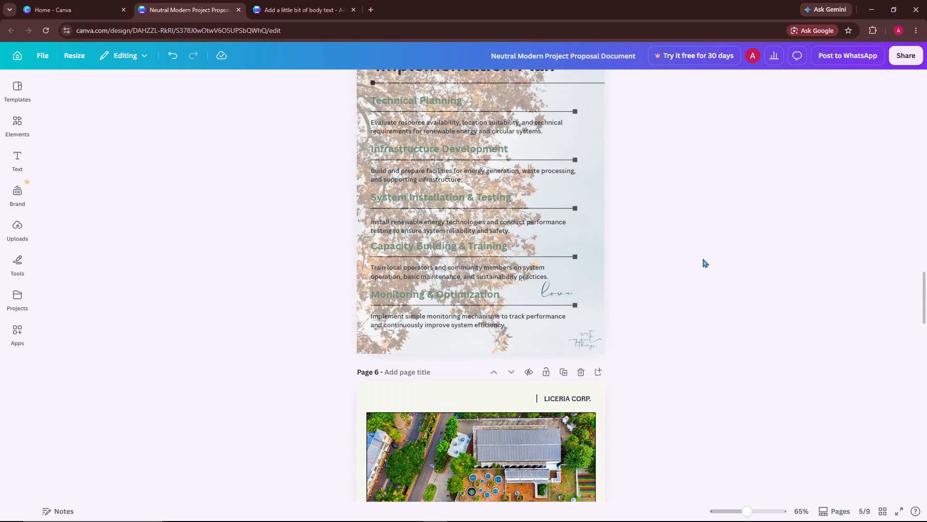
scroll(702, 259, "up", 4)
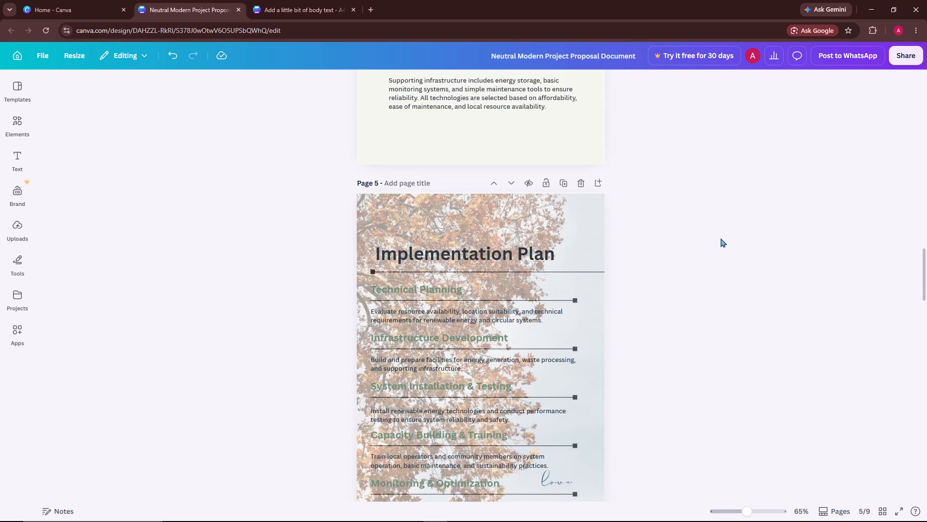
scroll(694, 261, "up", 6)
Append "7rytrr" and trailing spaces to the end of the Technical Planning description on the Implementation Plan page.
scroll(690, 252, "down", 2)
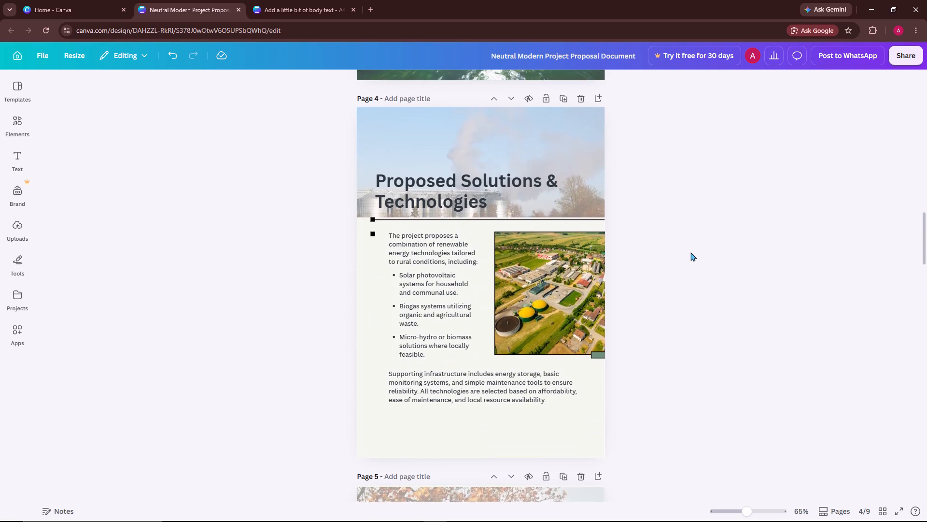
scroll(690, 252, "down", 5)
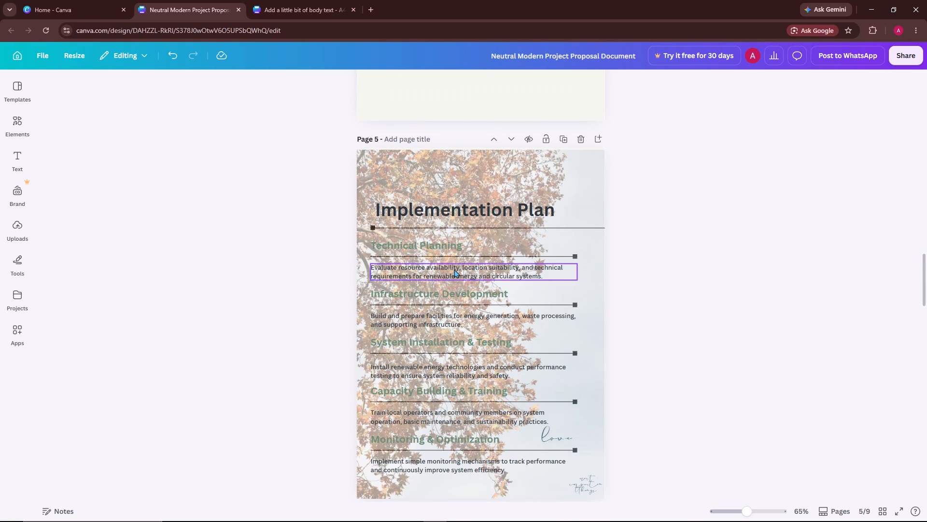
left_click(454, 269)
left_click(546, 275)
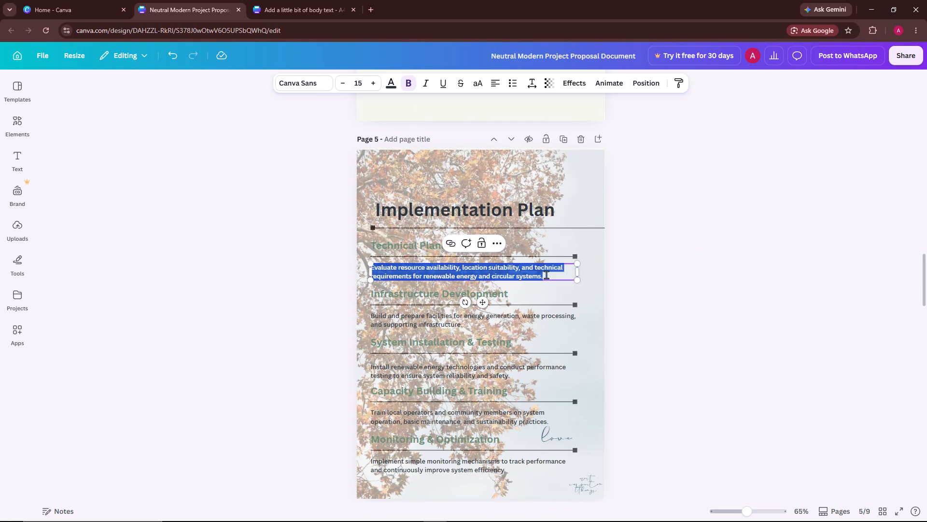
left_click(546, 275)
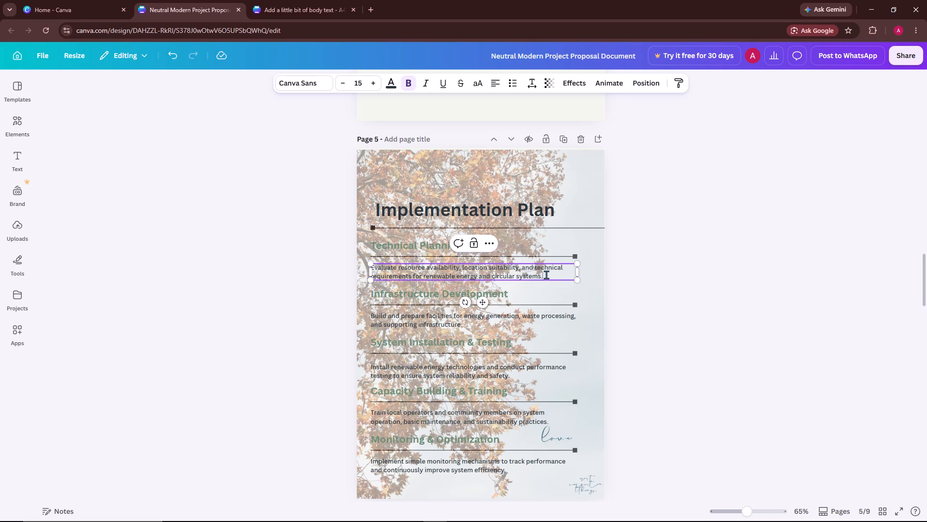
type("7rytrr")
key("space")
key("space")
key("space")
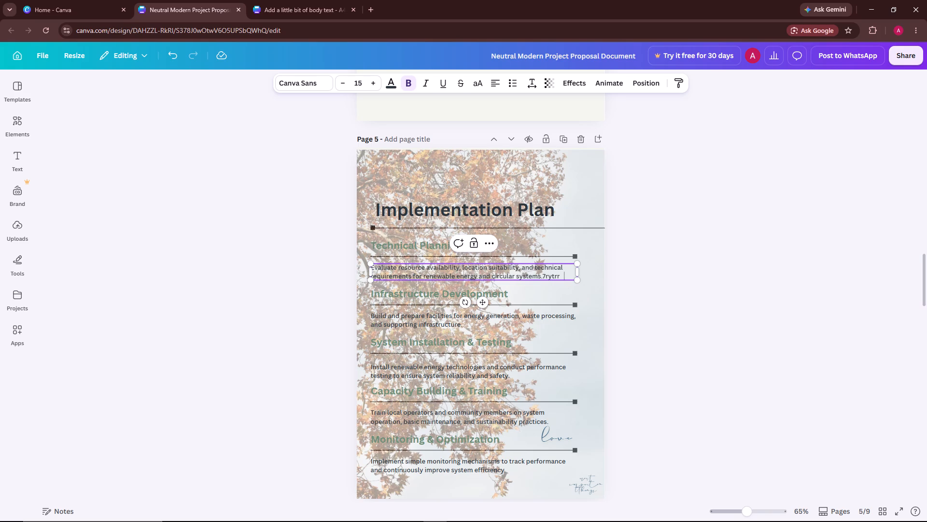